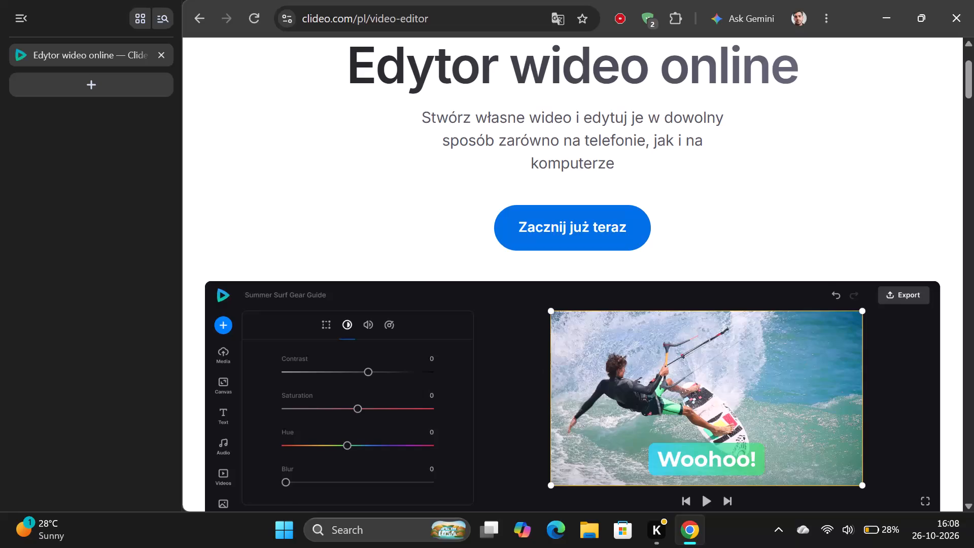
# Start the online video editor and upload the Pexels photo of the off-road camper from the Camera Roll folder in Pictures.
pyautogui.click(570, 223)
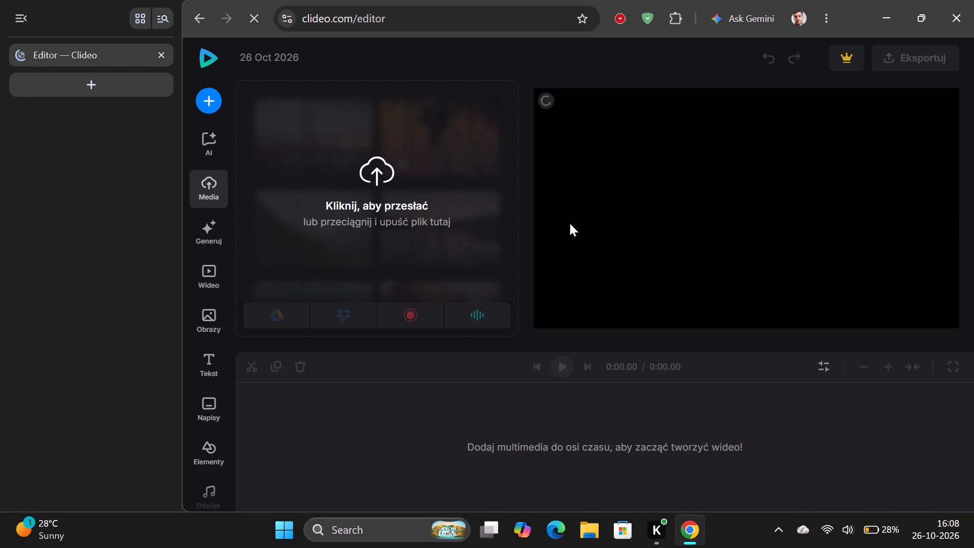
pyautogui.scroll(-1, 570, 223)
pyautogui.click(377, 181)
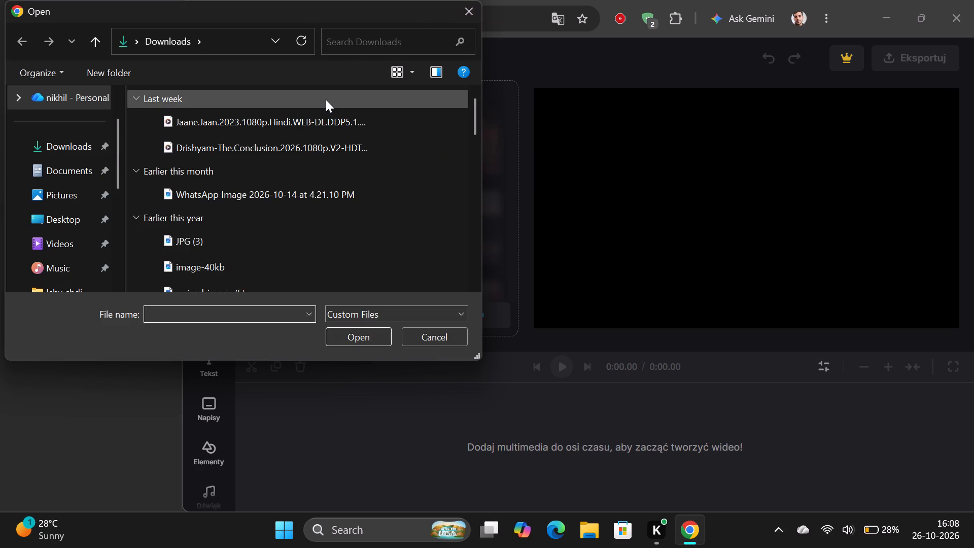
pyautogui.click(93, 198)
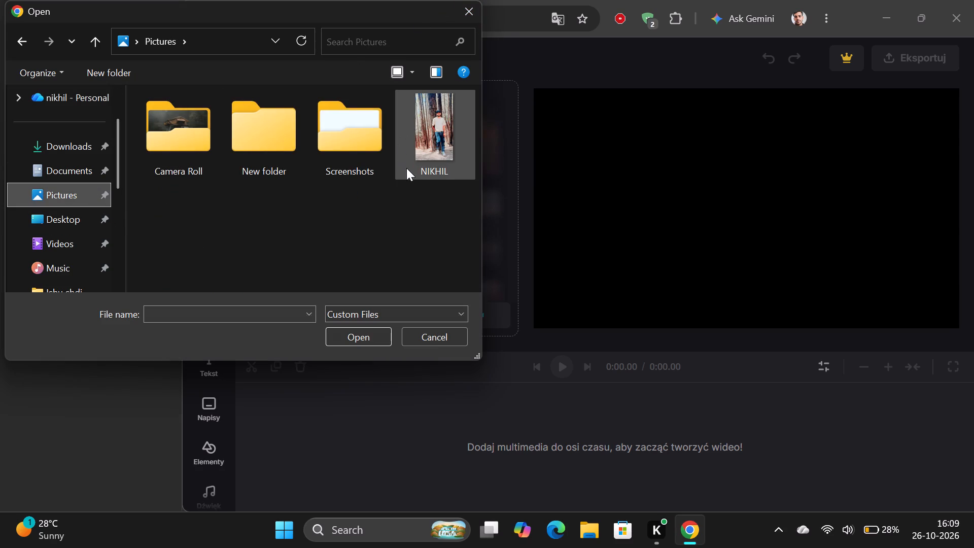
pyautogui.doubleClick(185, 130)
pyautogui.click(185, 130)
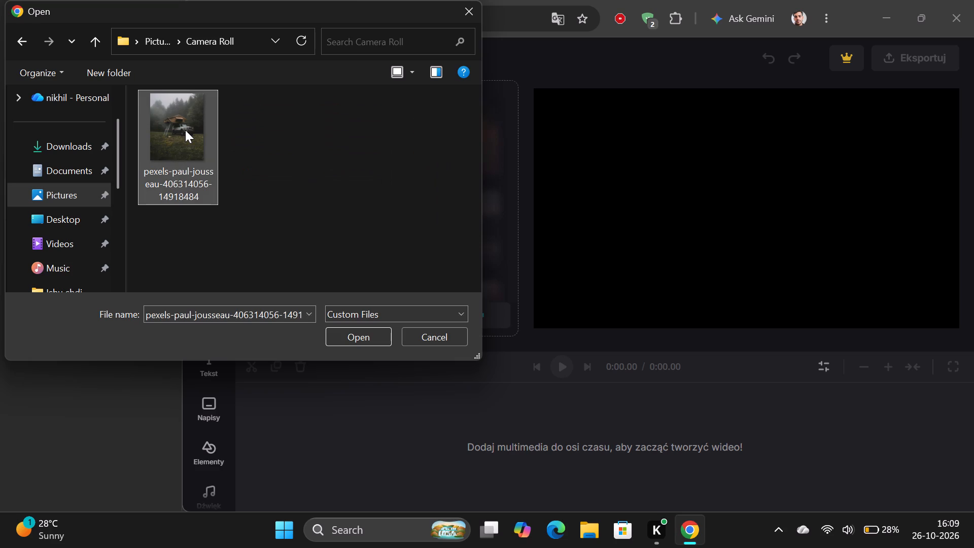
pyautogui.click(344, 333)
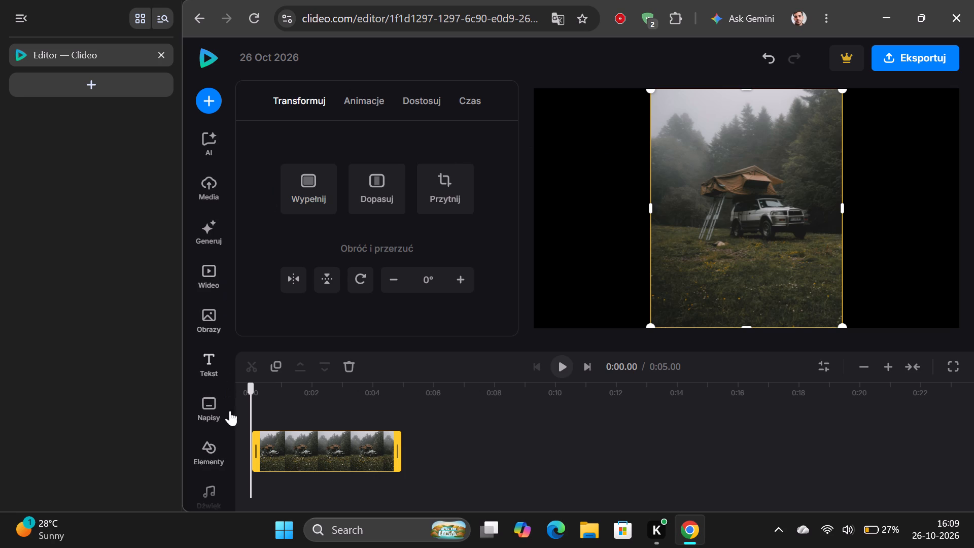
# Add the music track Price of Freedom by Daddy_s_Music to the timeline.
pyautogui.scroll(-2, 230, 453)
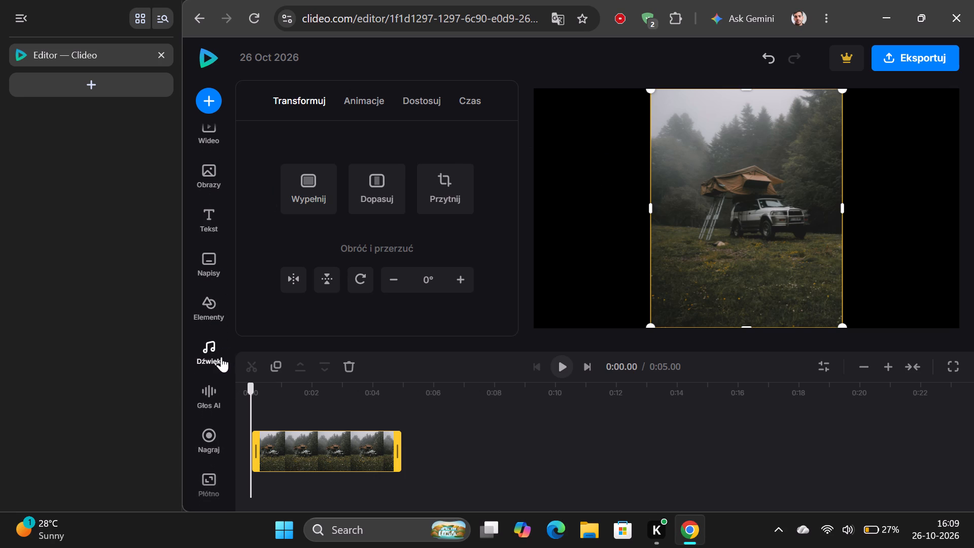
pyautogui.click(221, 357)
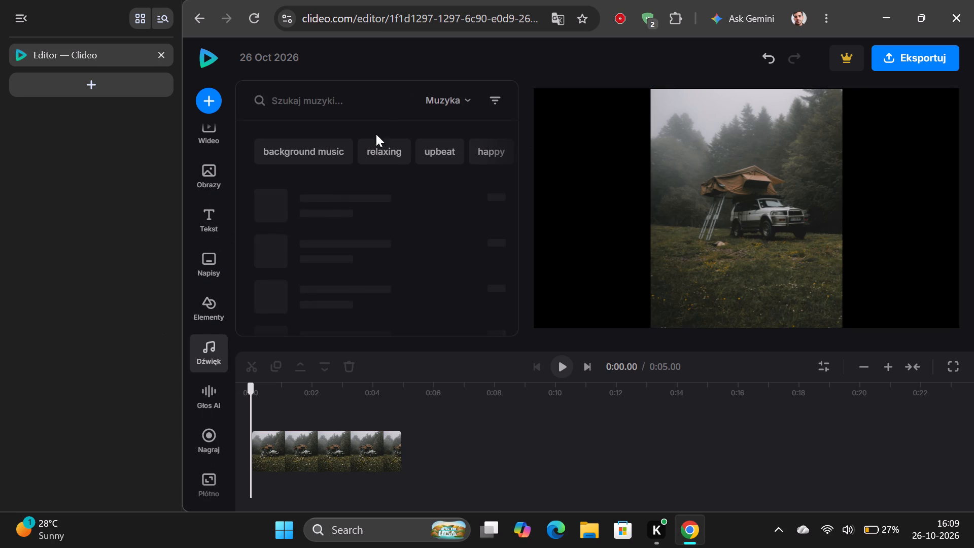
pyautogui.click(388, 208)
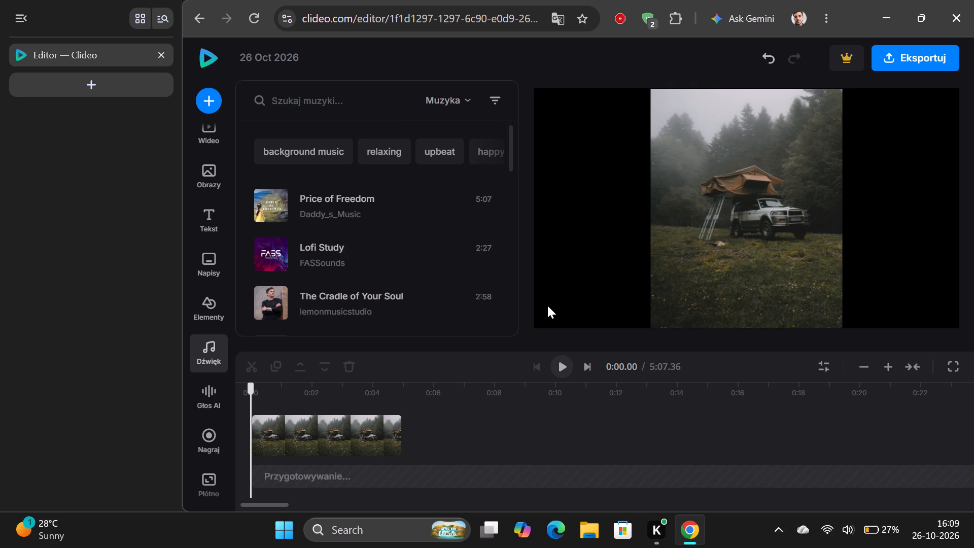
# Play the project from the start to preview the image with the music, and pause it.
pyautogui.click(566, 364)
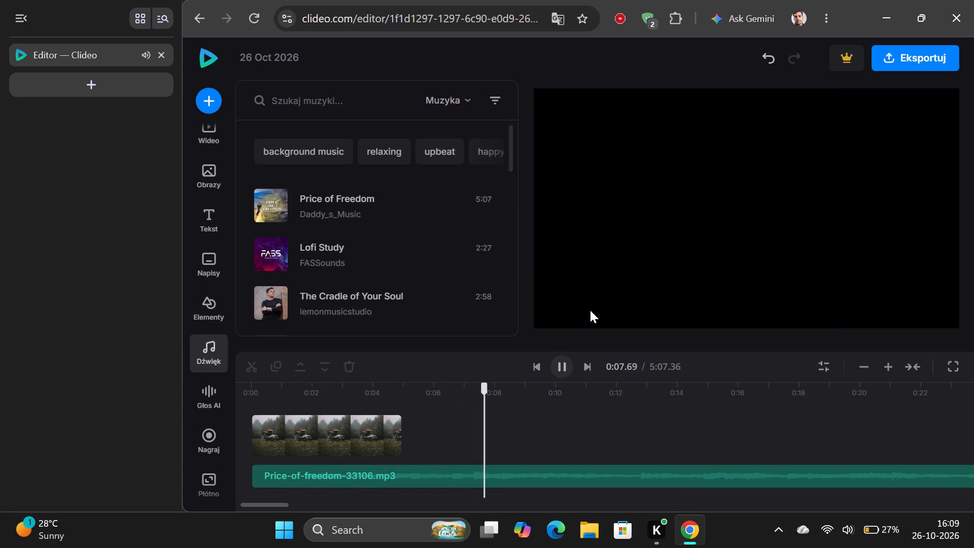
pyautogui.click(566, 357)
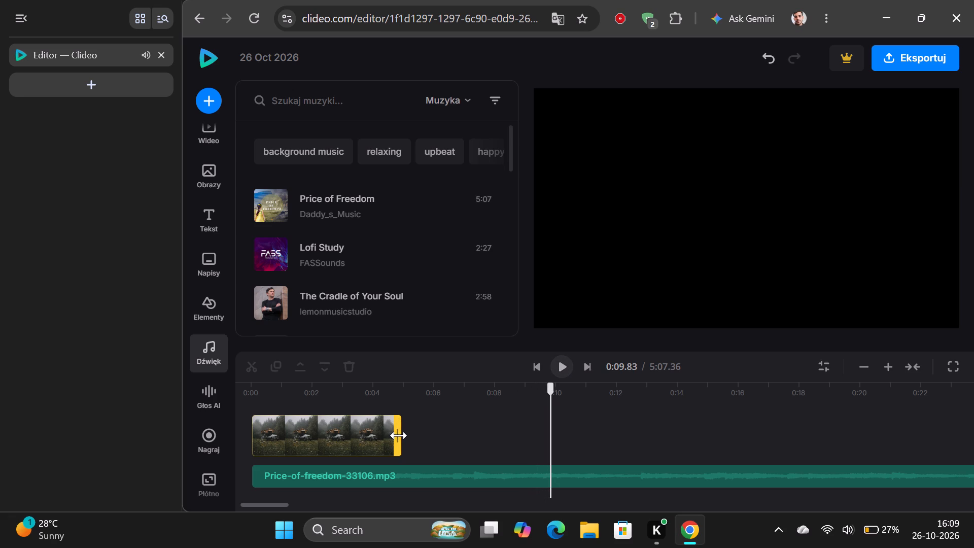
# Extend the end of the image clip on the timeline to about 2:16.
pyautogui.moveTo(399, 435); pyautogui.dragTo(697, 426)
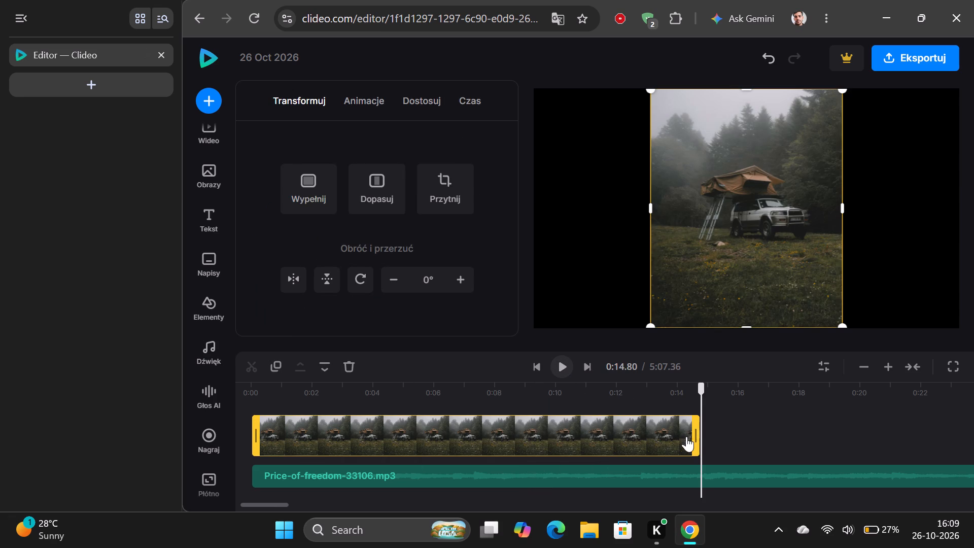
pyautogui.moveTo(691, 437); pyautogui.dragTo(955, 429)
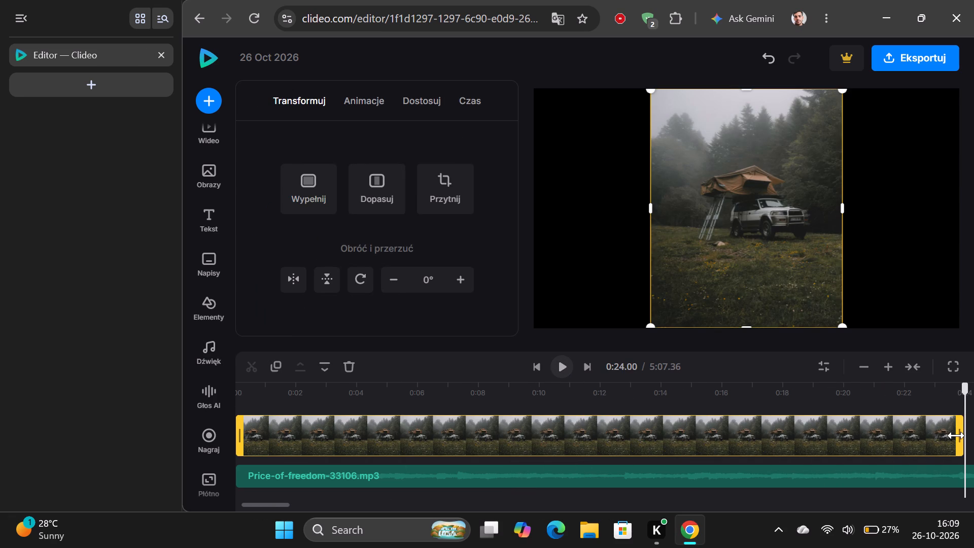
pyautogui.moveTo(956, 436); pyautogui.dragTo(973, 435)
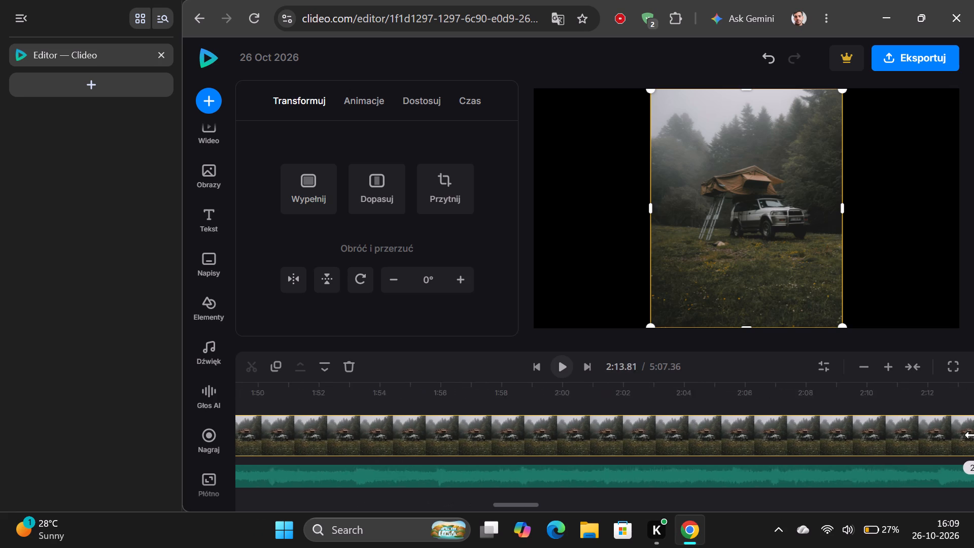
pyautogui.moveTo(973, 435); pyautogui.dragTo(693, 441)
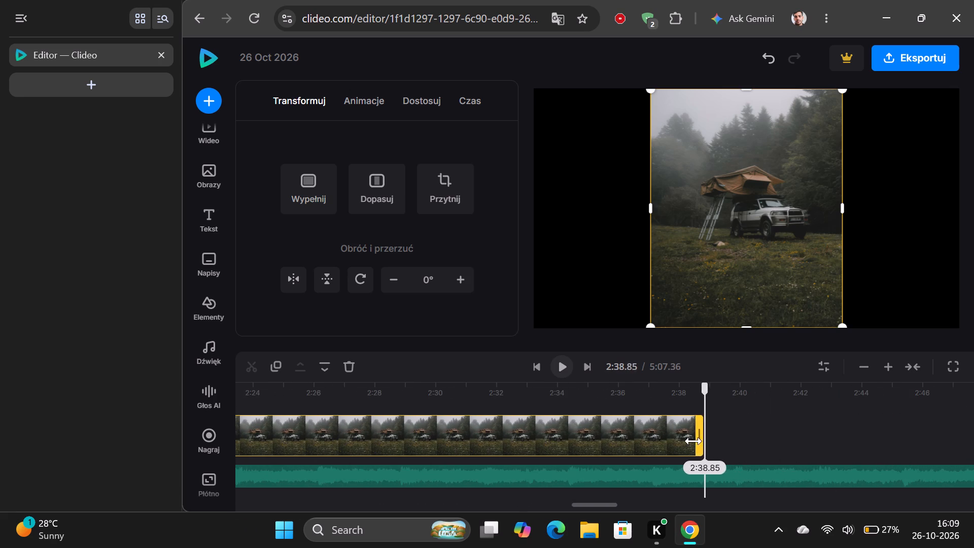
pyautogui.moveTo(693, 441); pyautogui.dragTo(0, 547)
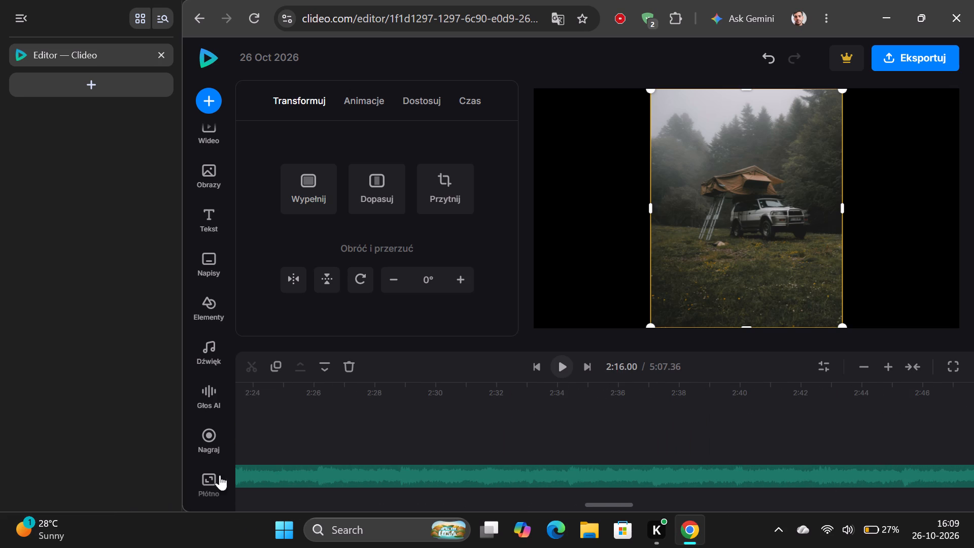
# Trim the end of the image clip on the timeline to 1:00.00.
pyautogui.hscroll(16, 333, 445)
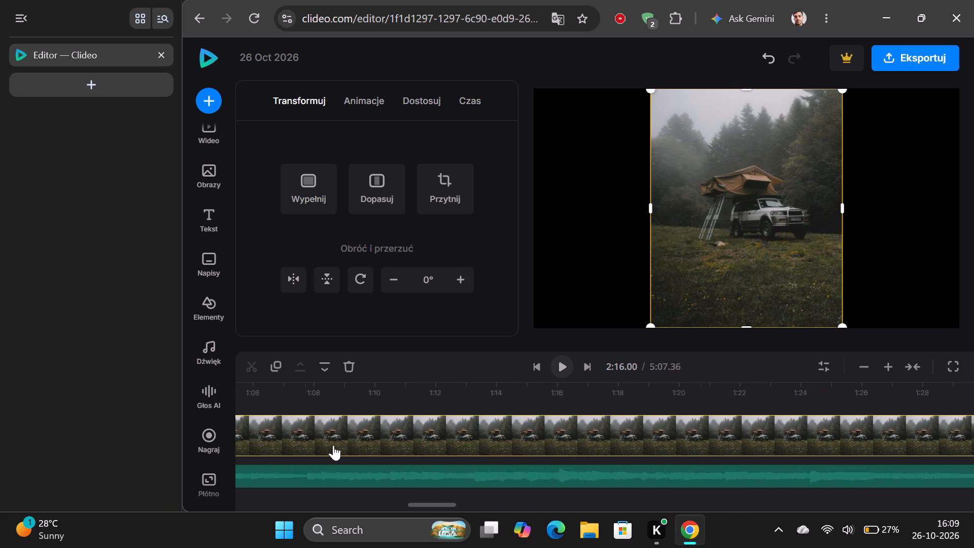
pyautogui.hscroll(-5, 598, 439)
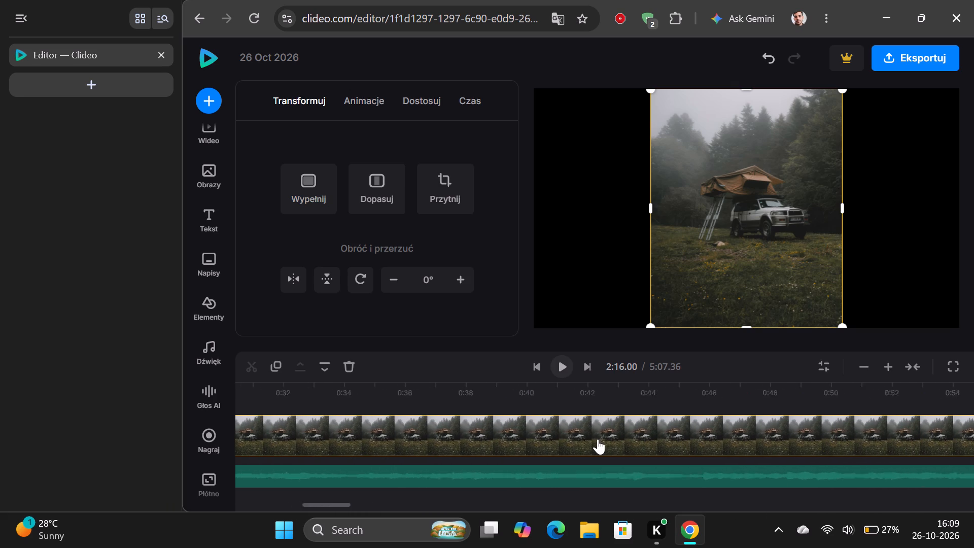
pyautogui.hscroll(-13, 598, 439)
pyautogui.hscroll(6, 604, 437)
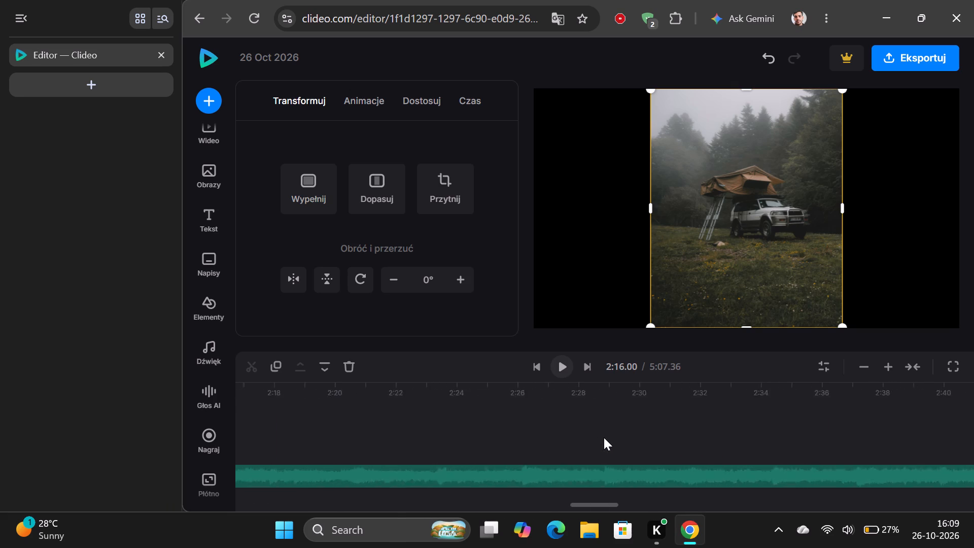
pyautogui.hscroll(3, 604, 437)
pyautogui.hscroll(-6, 604, 437)
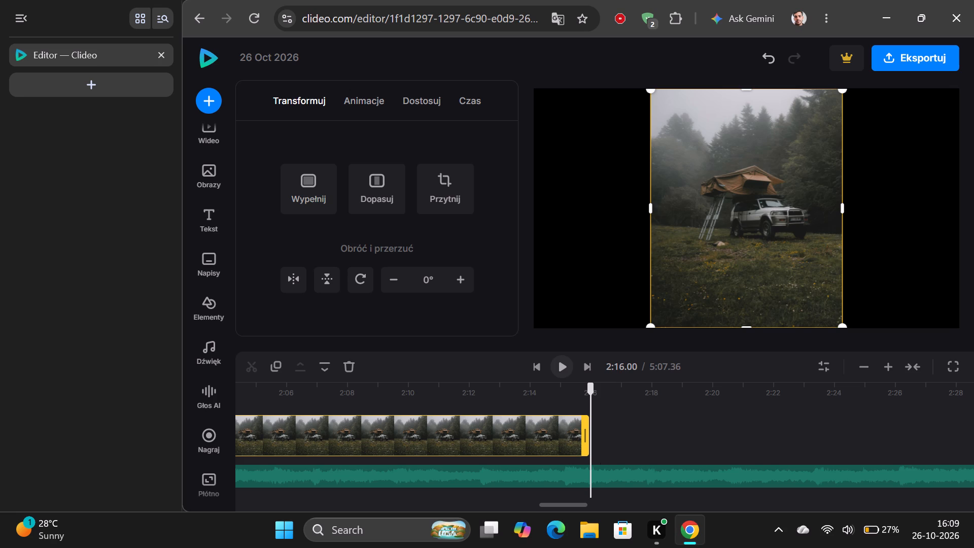
pyautogui.moveTo(578, 438); pyautogui.dragTo(321, 465)
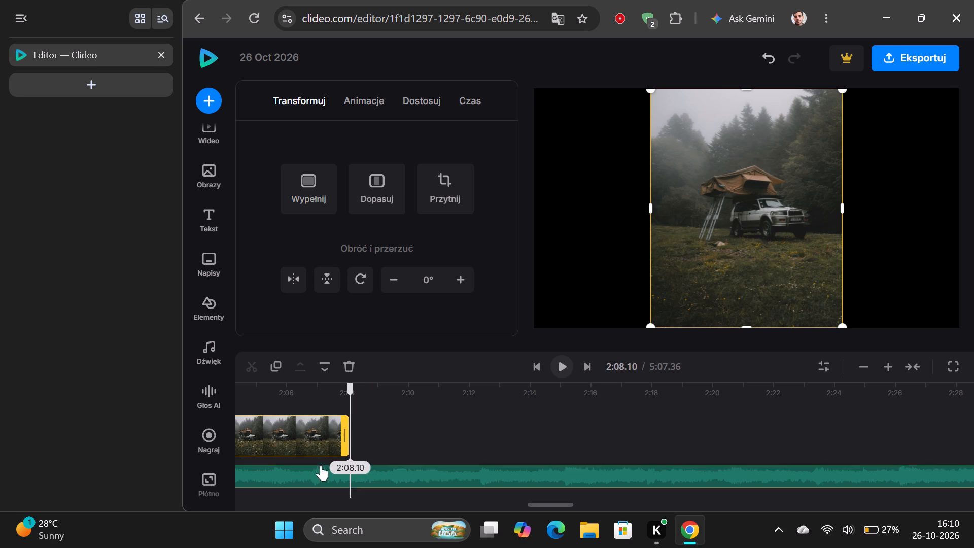
pyautogui.moveTo(321, 465); pyautogui.dragTo(186, 432)
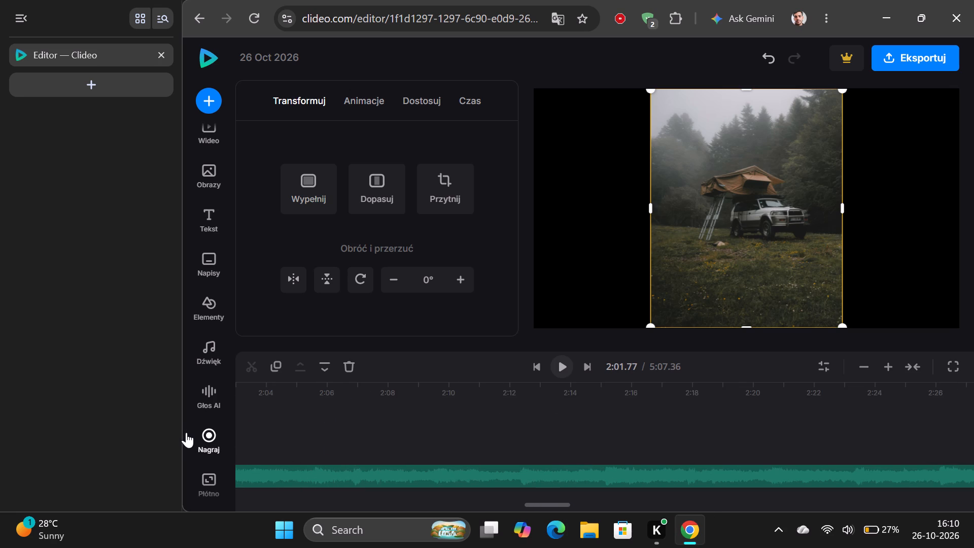
pyautogui.moveTo(186, 432); pyautogui.dragTo(185, 433)
pyautogui.moveTo(185, 433); pyautogui.dragTo(255, 433)
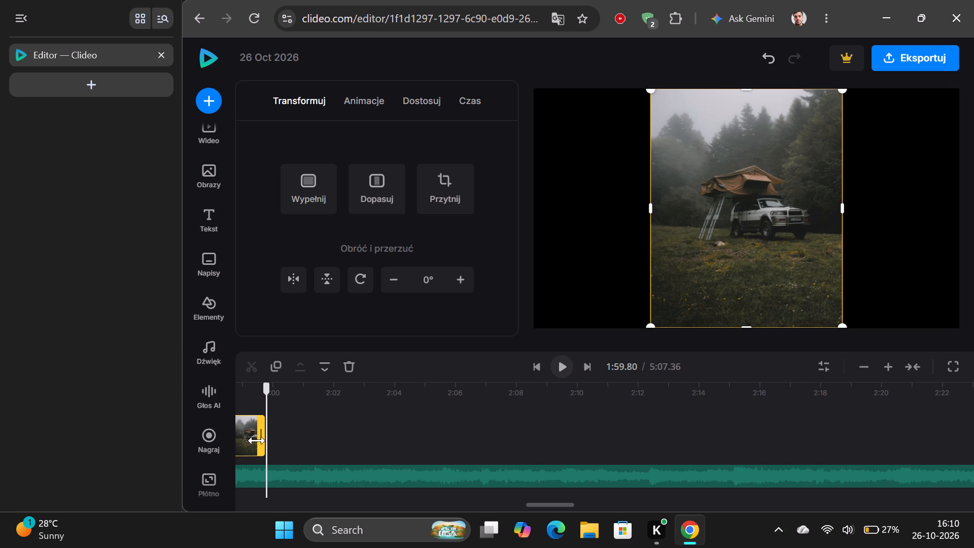
pyautogui.moveTo(257, 440); pyautogui.dragTo(219, 431)
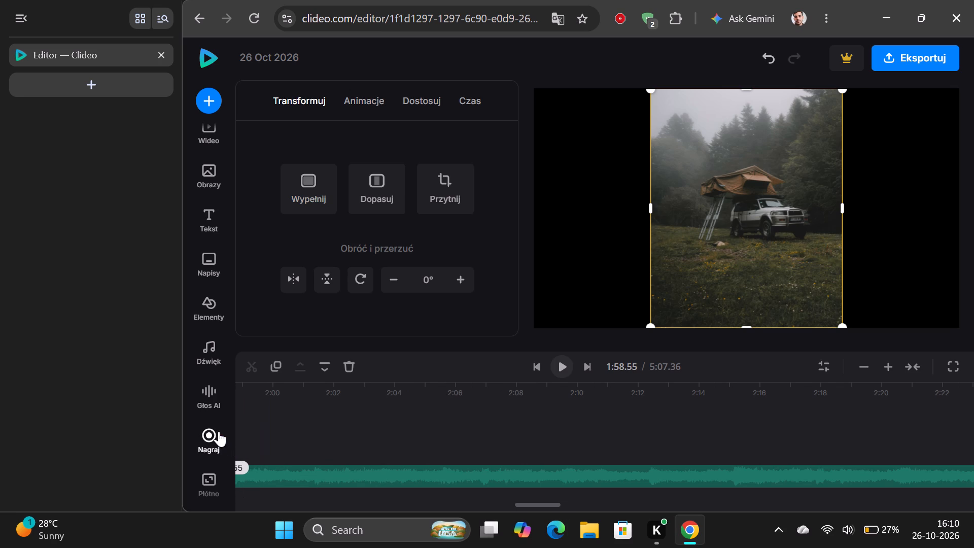
pyautogui.moveTo(219, 431); pyautogui.dragTo(260, 430)
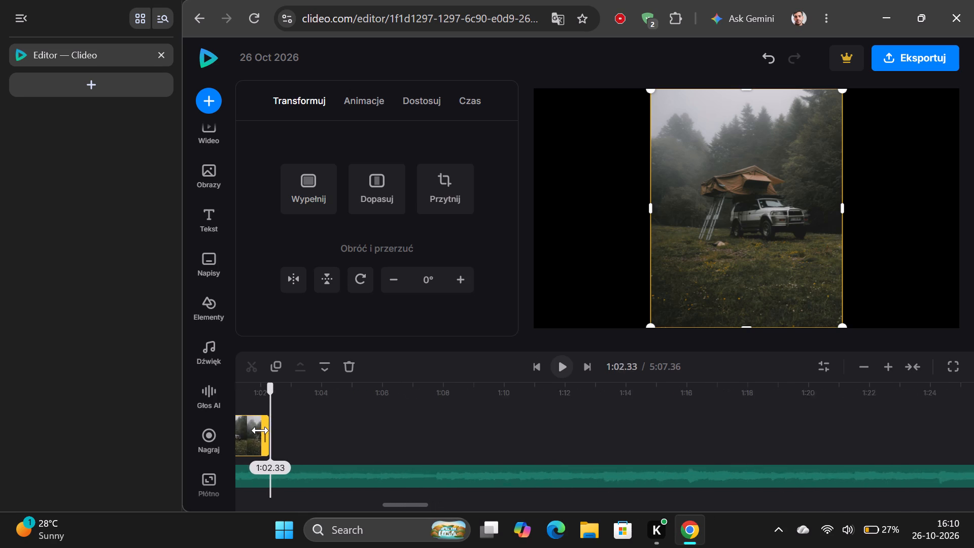
pyautogui.moveTo(260, 430); pyautogui.dragTo(493, 459)
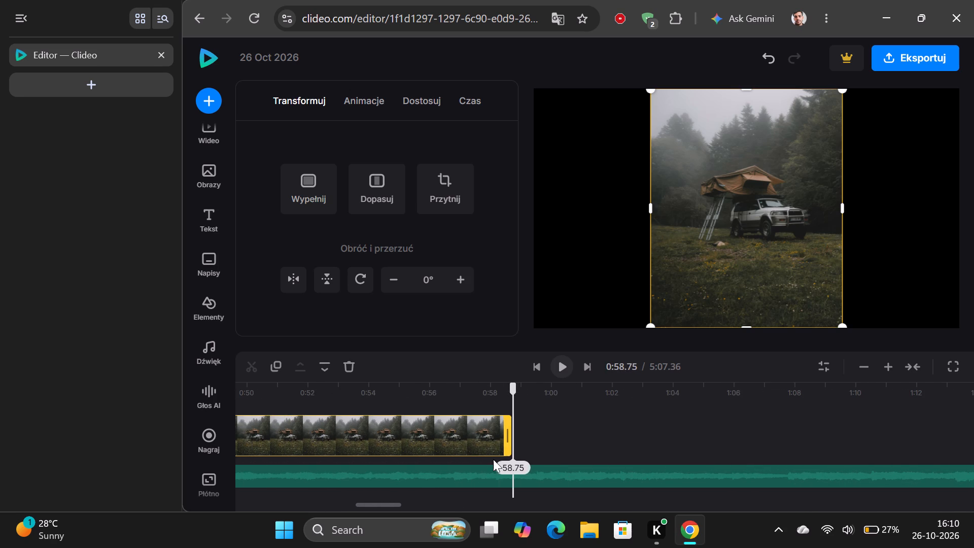
pyautogui.moveTo(493, 459); pyautogui.dragTo(564, 481)
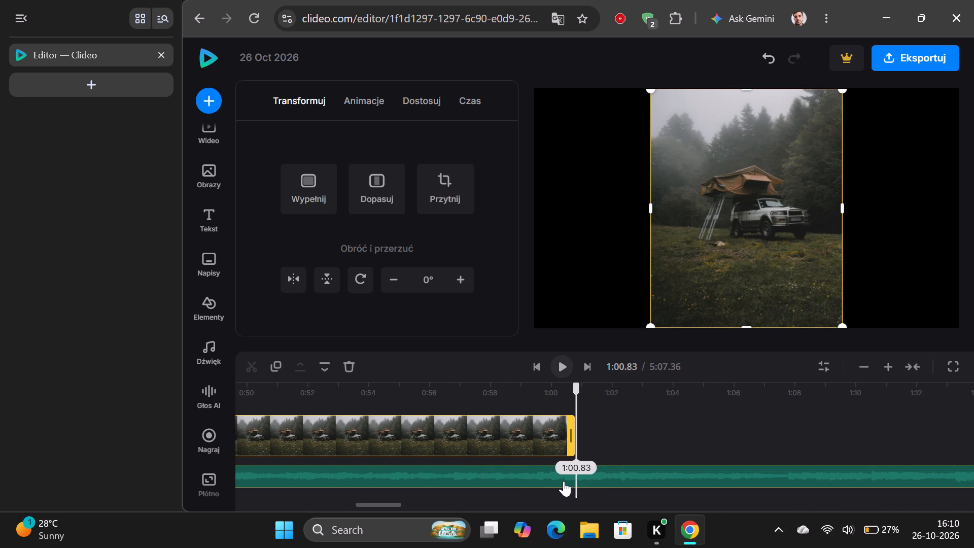
pyautogui.moveTo(564, 481); pyautogui.dragTo(544, 483)
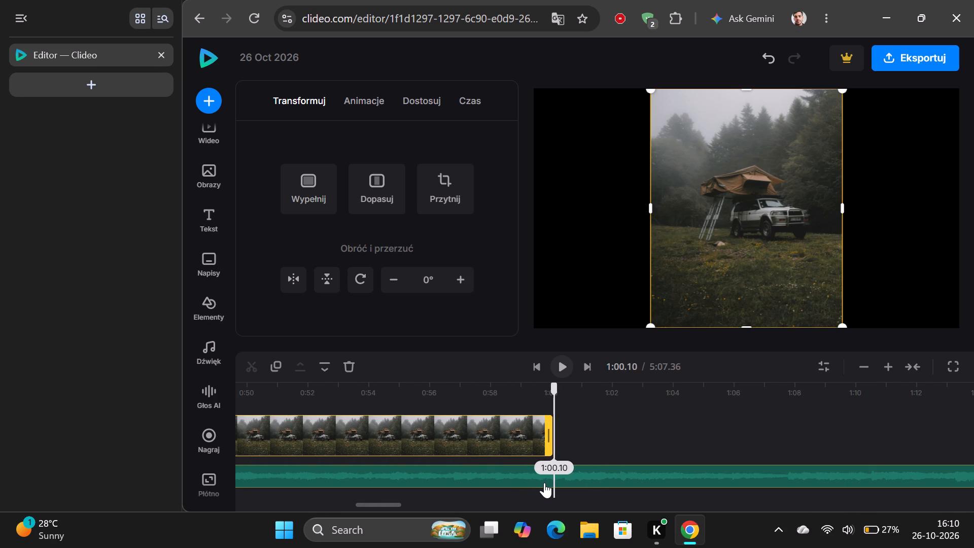
pyautogui.moveTo(544, 483); pyautogui.dragTo(544, 483)
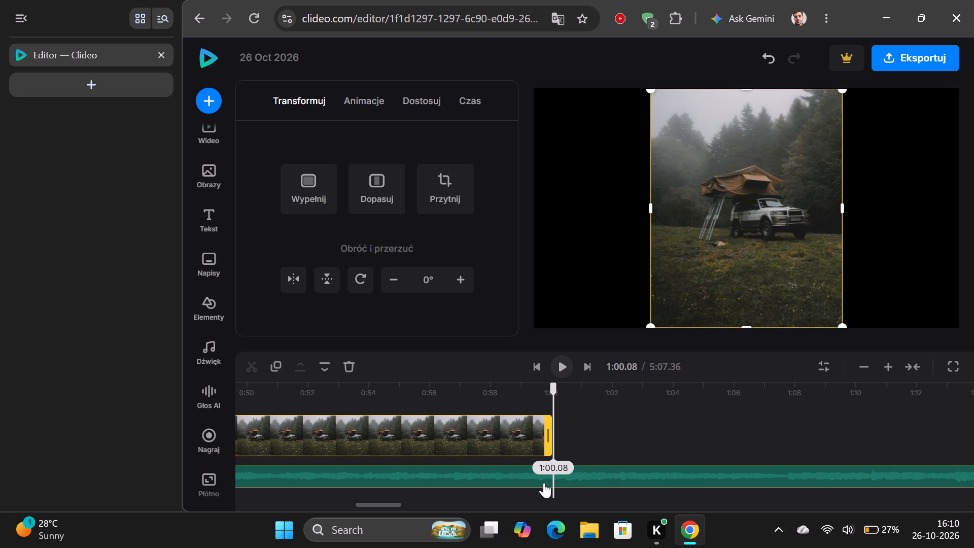
pyautogui.moveTo(544, 483); pyautogui.dragTo(539, 481)
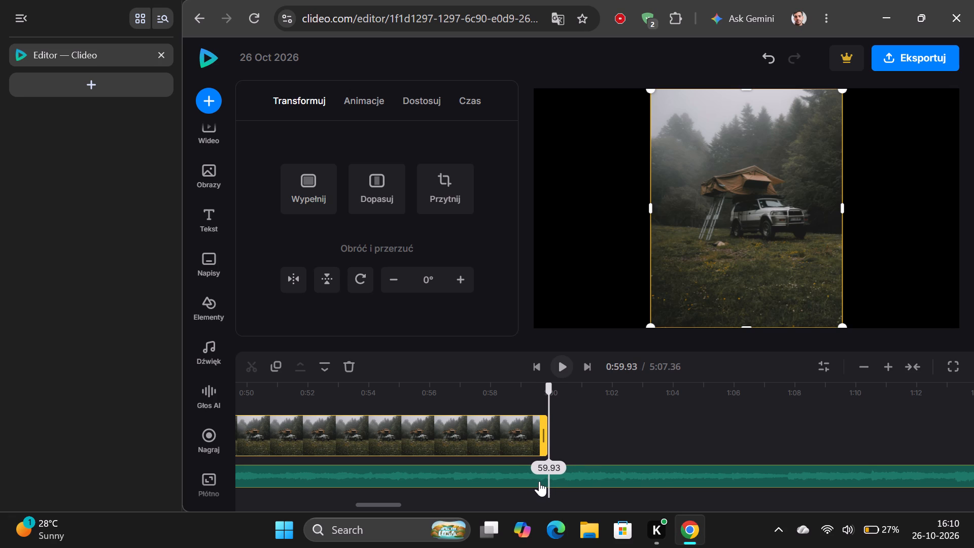
pyautogui.moveTo(539, 481); pyautogui.dragTo(541, 480)
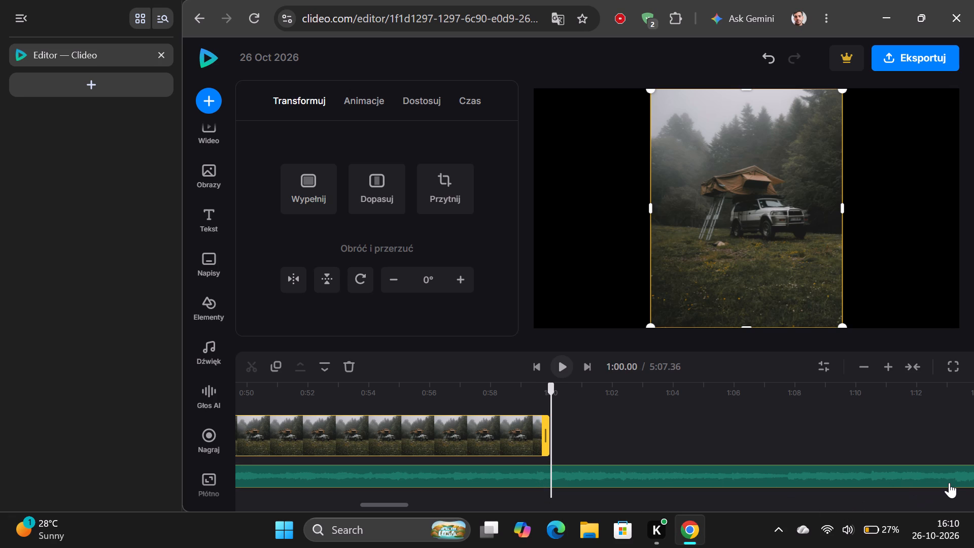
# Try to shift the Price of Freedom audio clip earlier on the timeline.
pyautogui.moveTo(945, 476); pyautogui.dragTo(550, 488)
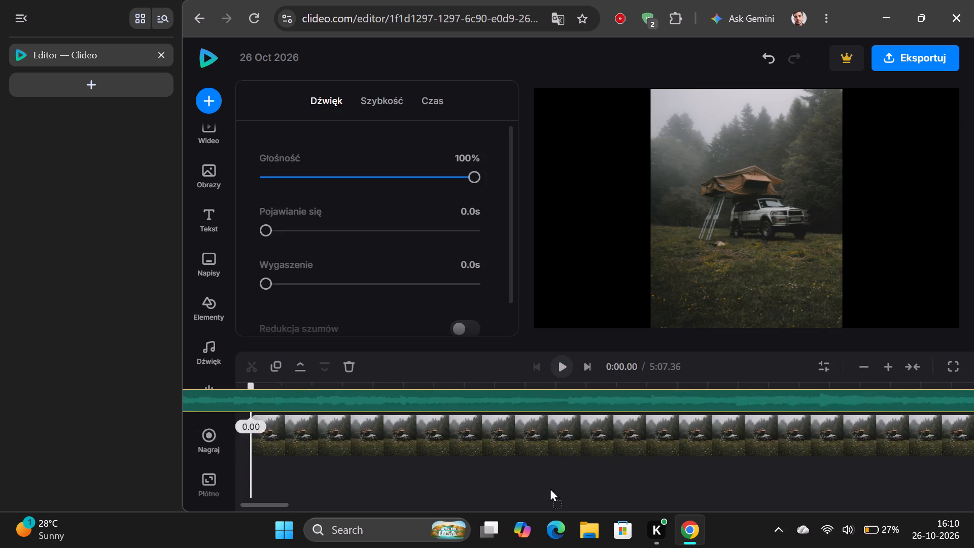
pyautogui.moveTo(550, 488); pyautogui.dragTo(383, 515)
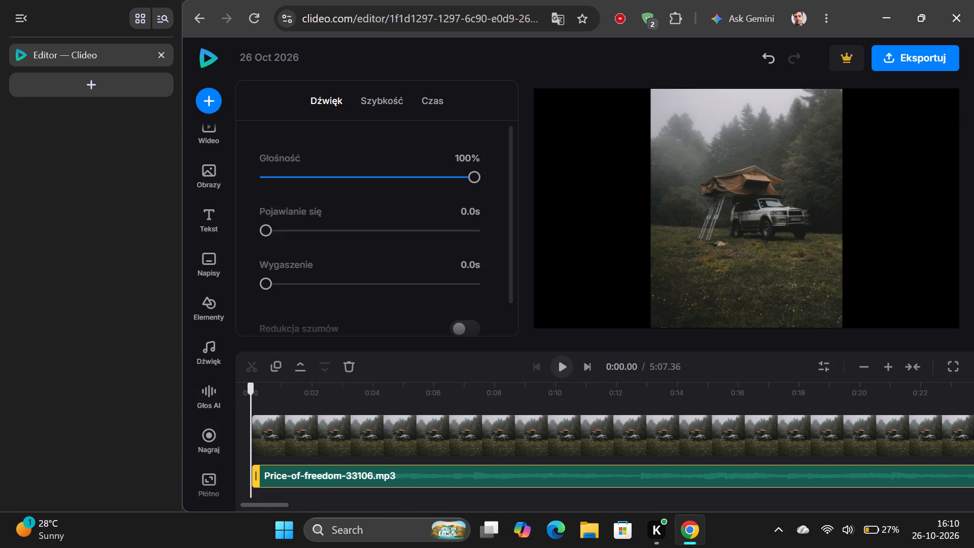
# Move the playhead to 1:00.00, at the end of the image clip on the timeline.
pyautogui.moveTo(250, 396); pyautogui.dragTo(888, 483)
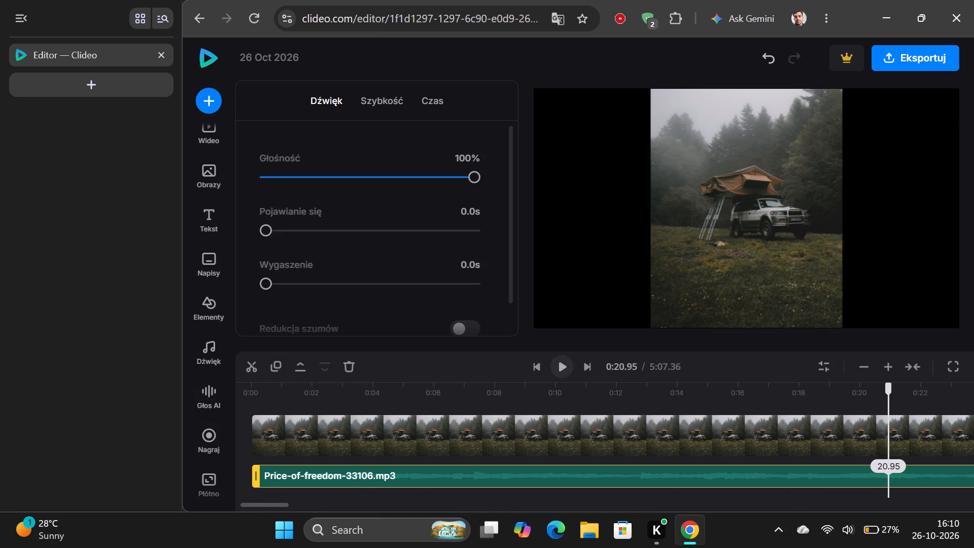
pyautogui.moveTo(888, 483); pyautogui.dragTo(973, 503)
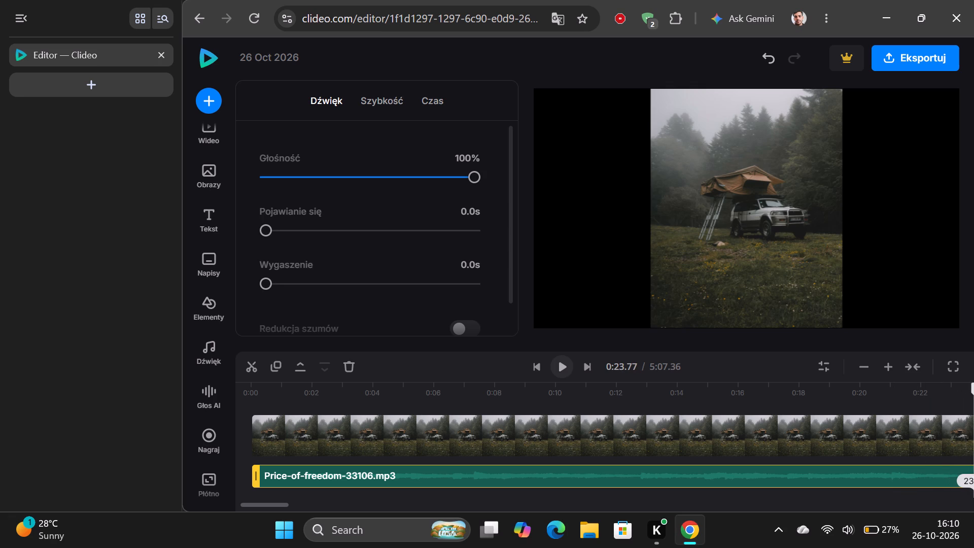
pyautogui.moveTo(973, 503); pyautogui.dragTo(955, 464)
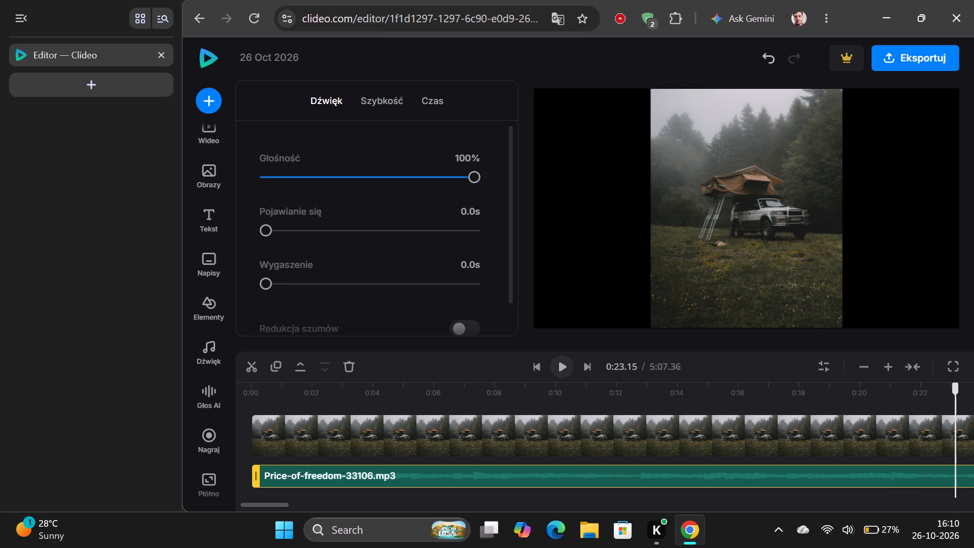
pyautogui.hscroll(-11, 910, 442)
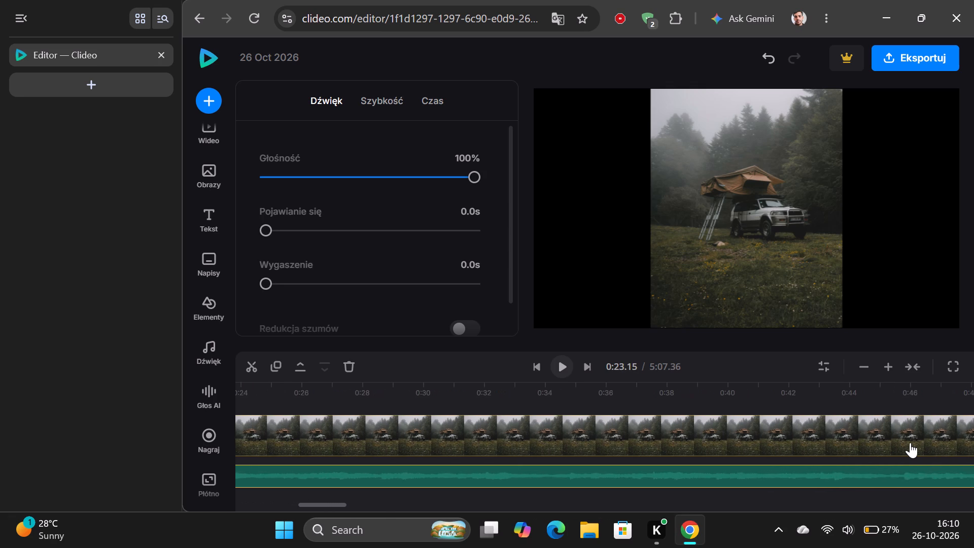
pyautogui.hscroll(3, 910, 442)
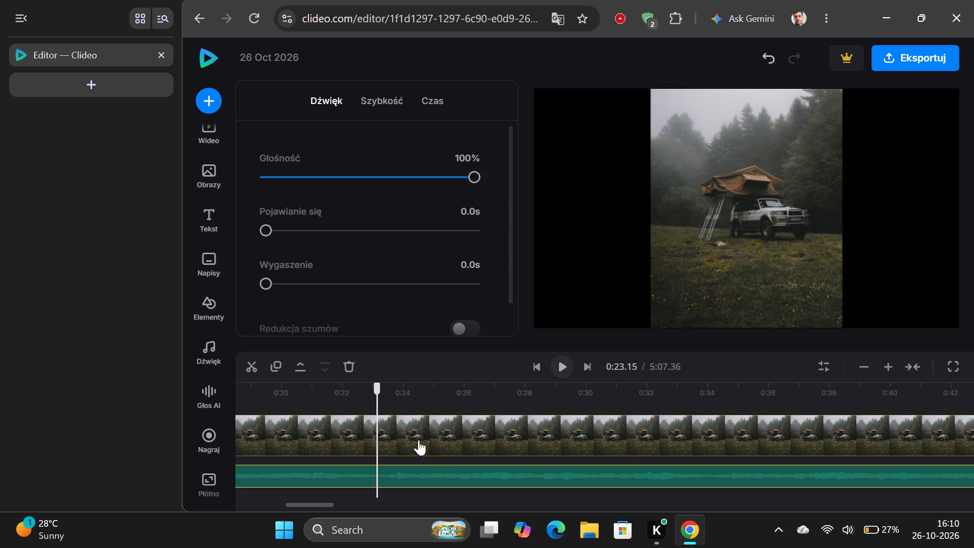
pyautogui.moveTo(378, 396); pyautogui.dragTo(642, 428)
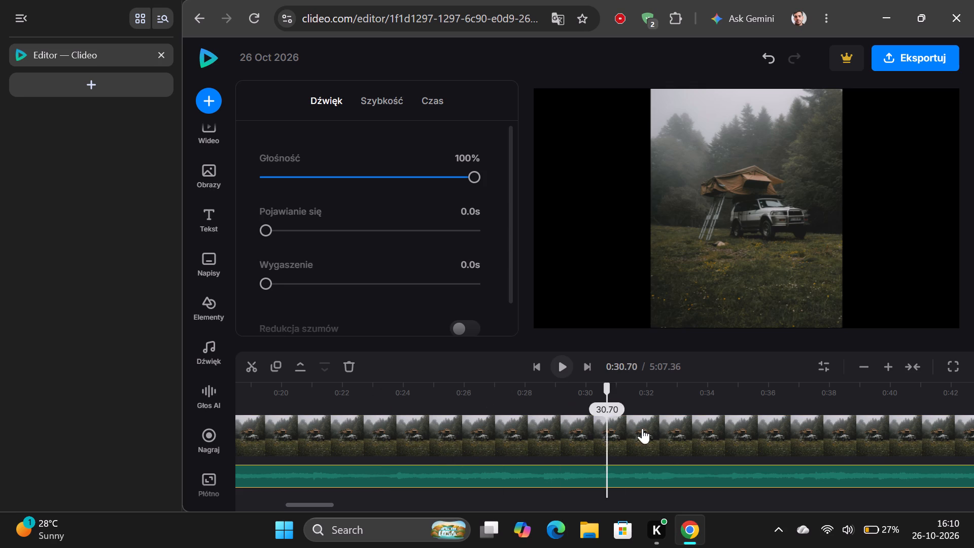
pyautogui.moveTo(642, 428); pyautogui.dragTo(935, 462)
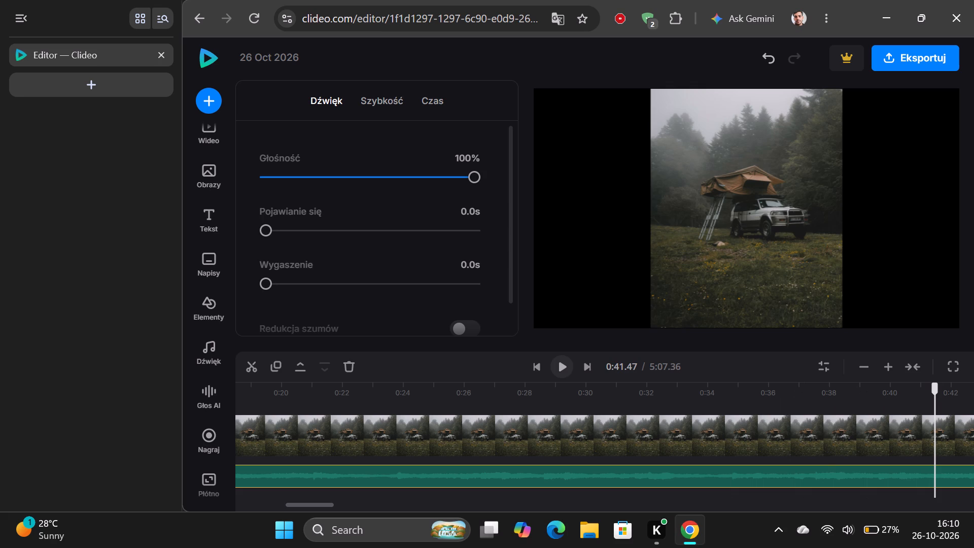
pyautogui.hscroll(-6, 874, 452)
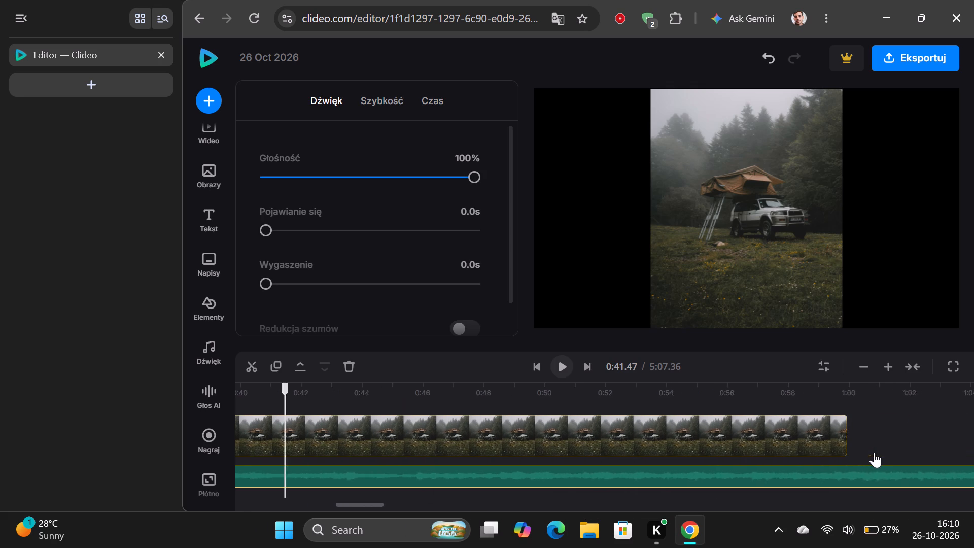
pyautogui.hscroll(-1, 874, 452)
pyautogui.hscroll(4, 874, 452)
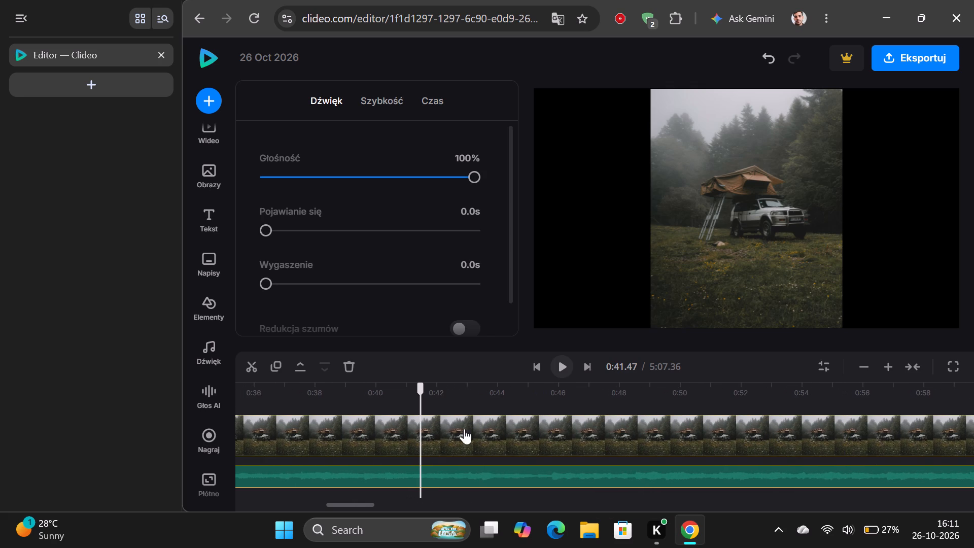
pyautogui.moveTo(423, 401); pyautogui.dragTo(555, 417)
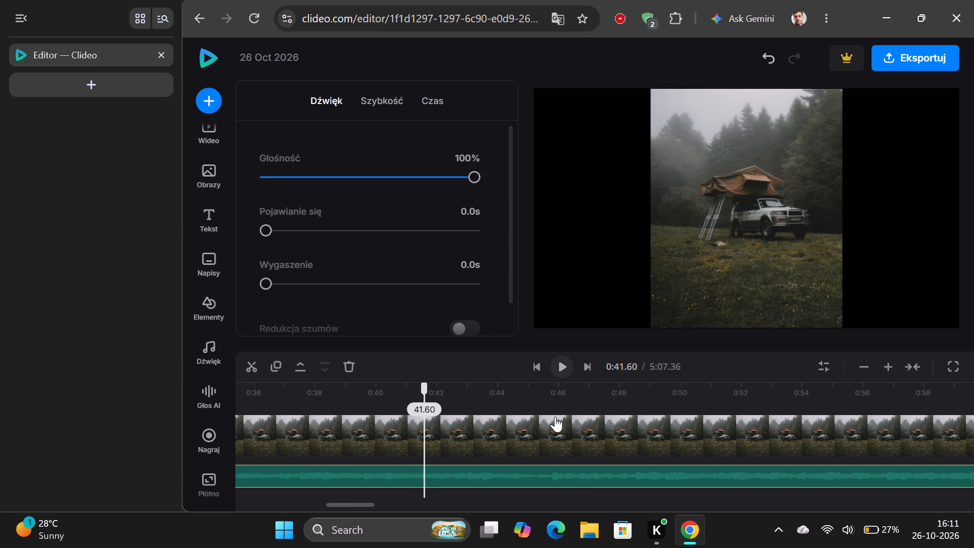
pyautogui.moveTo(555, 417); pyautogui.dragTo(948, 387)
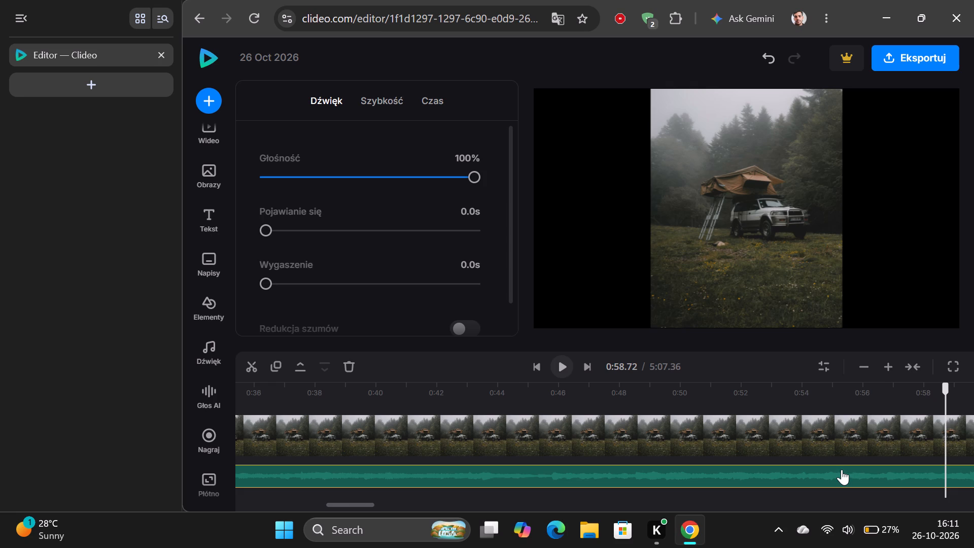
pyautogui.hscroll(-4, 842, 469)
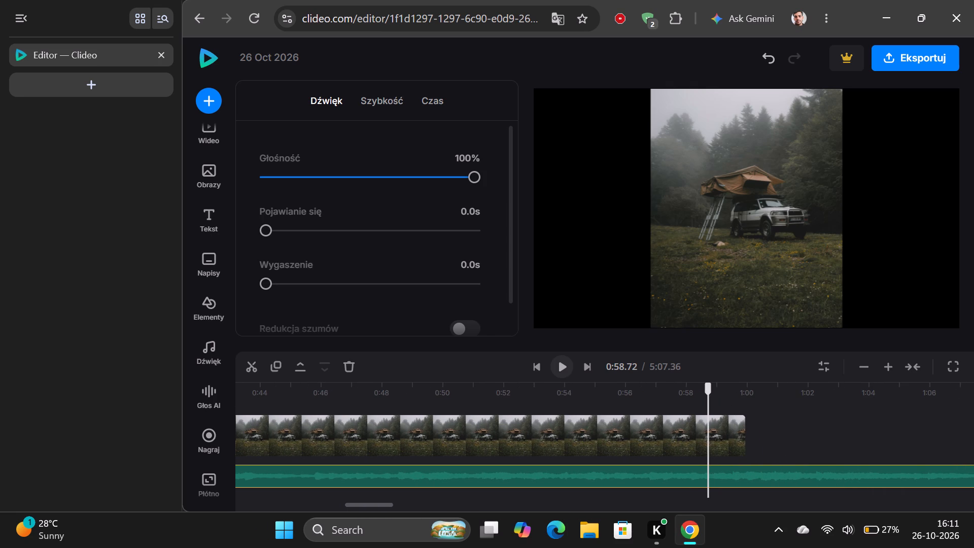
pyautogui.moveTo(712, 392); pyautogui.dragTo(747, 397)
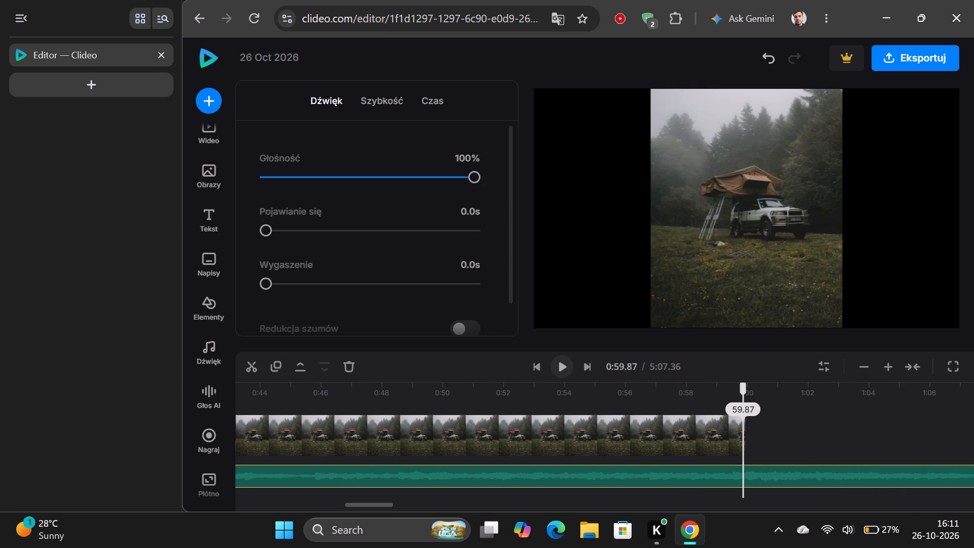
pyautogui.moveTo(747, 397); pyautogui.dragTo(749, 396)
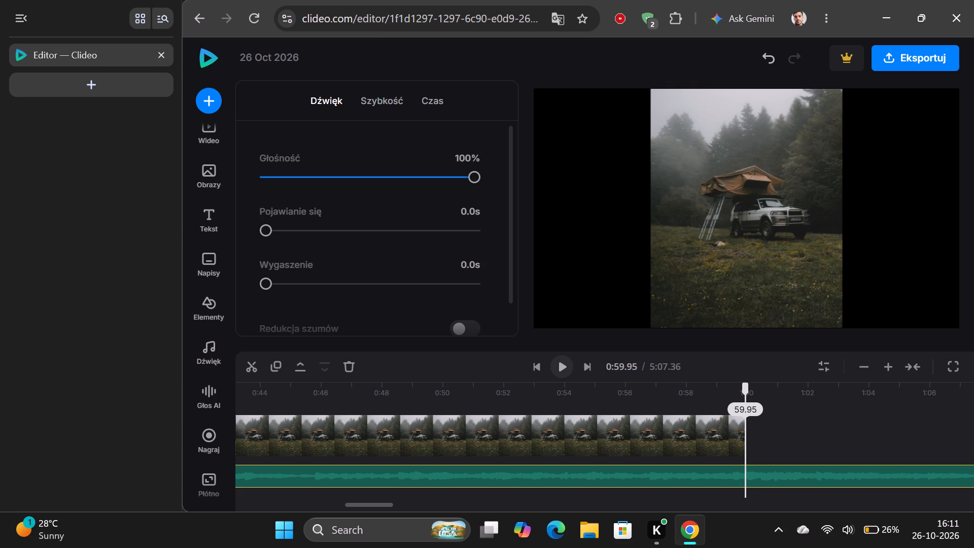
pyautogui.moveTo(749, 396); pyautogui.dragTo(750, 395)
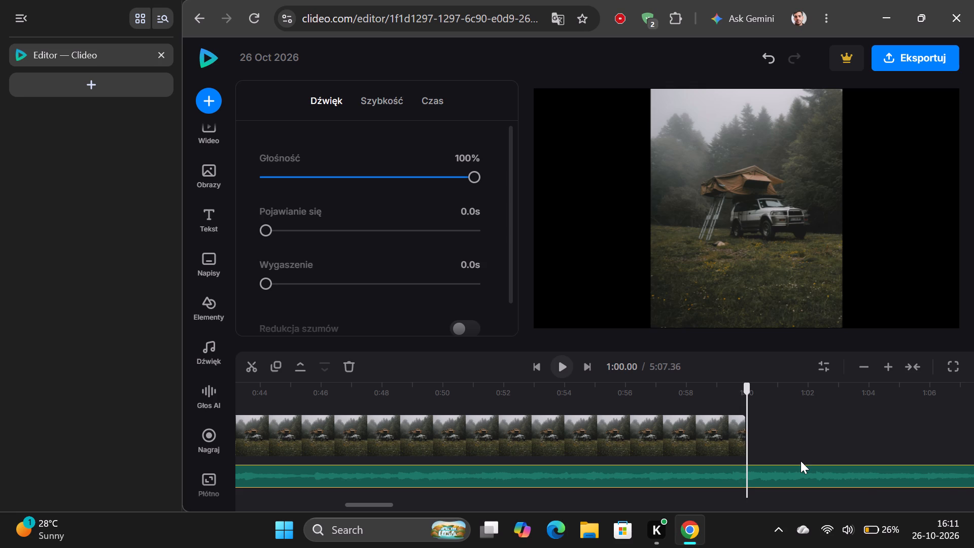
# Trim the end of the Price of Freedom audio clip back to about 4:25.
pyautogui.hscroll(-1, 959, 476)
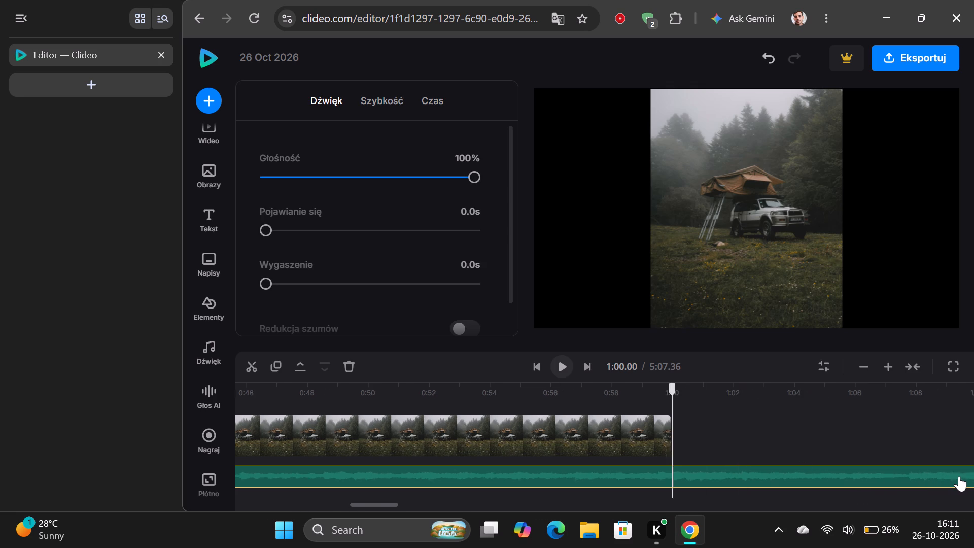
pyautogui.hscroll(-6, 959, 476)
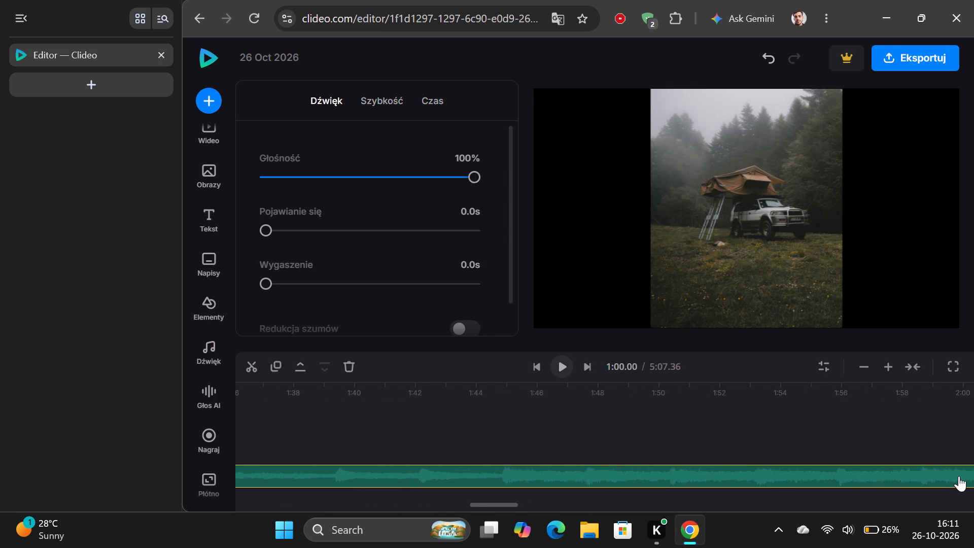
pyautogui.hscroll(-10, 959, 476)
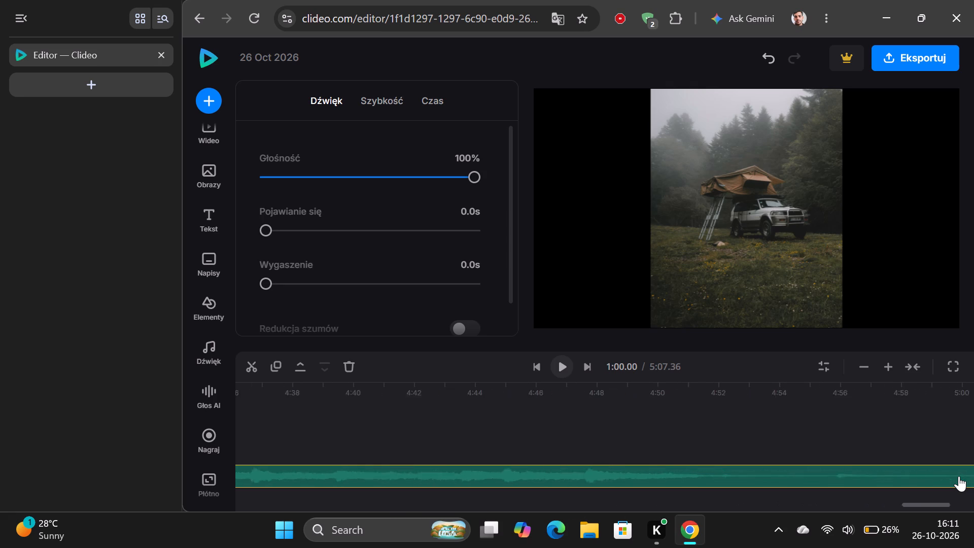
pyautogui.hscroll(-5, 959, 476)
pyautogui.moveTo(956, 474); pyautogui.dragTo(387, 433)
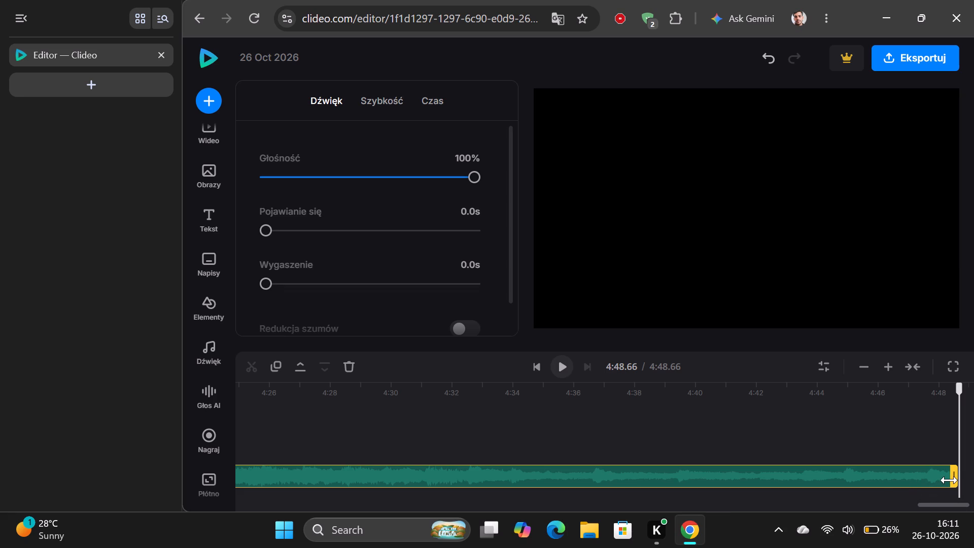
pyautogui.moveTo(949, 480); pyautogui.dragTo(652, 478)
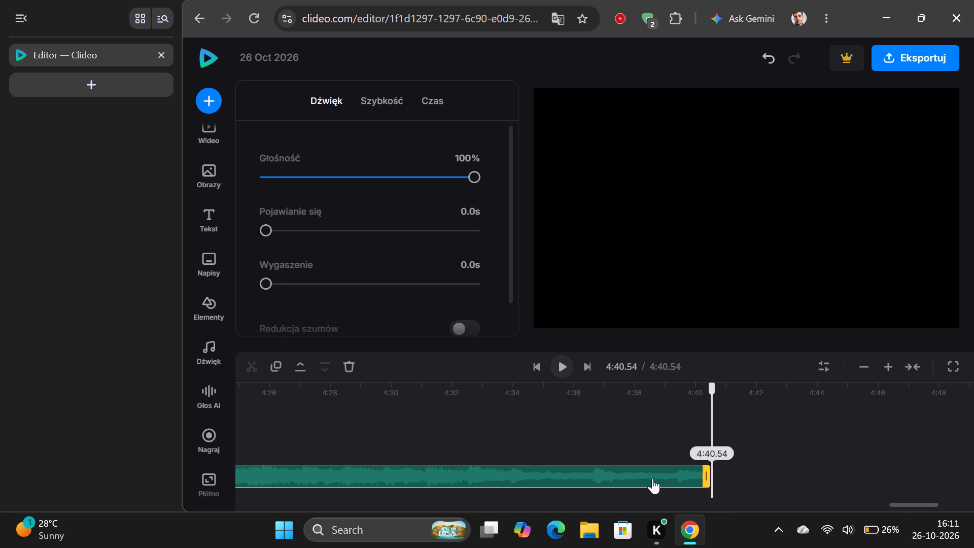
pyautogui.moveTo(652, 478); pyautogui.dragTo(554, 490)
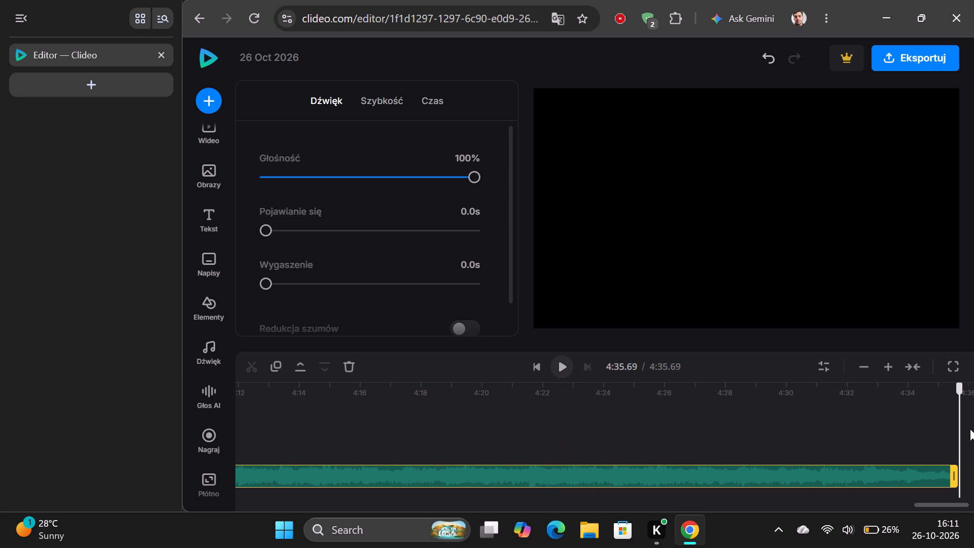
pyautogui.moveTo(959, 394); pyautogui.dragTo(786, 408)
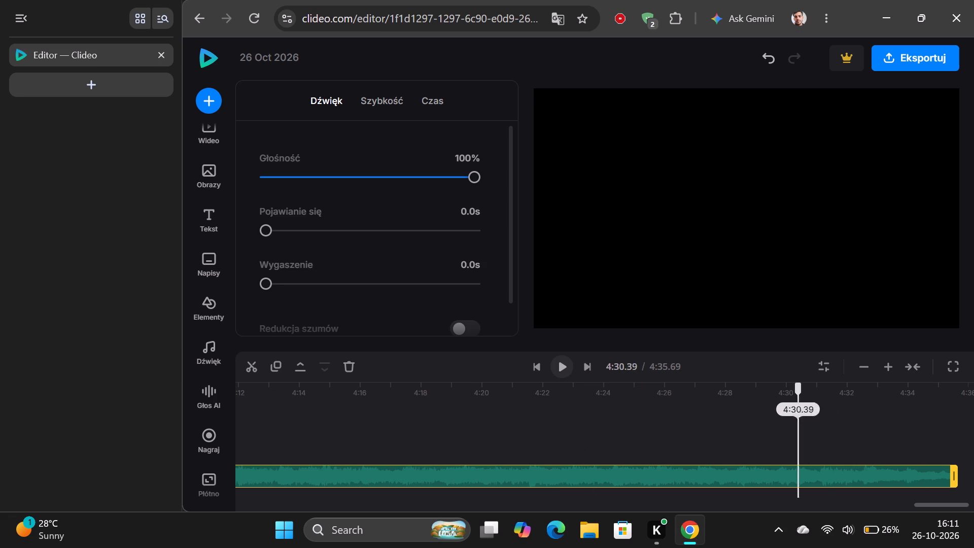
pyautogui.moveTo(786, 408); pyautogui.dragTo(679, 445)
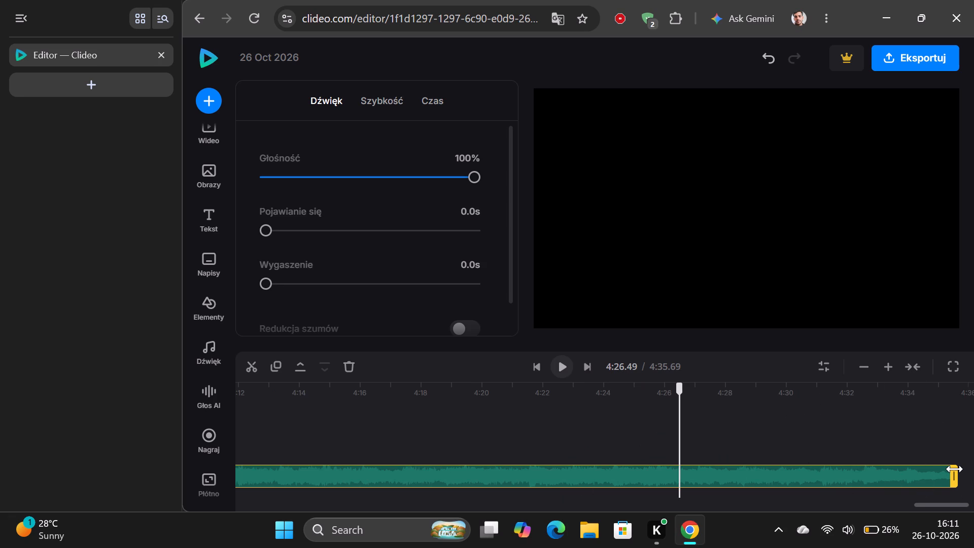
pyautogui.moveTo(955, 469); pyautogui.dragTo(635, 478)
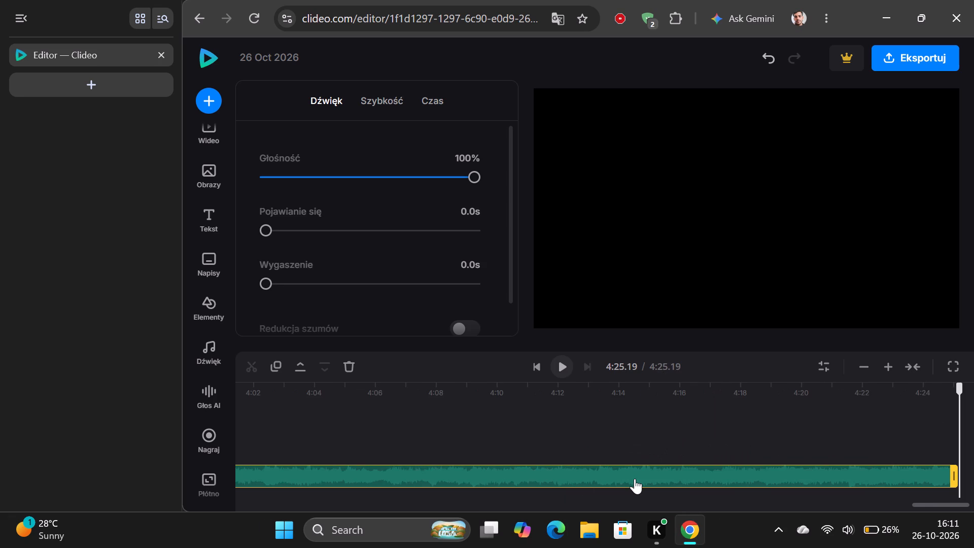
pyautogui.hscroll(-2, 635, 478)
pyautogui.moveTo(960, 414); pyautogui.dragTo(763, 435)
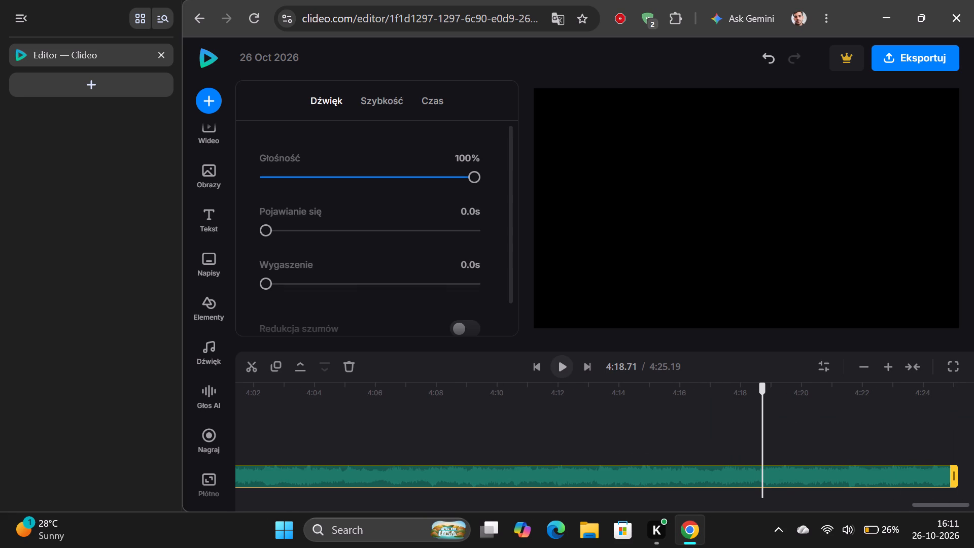
# Delete the Price of Freedom audio clip from the timeline.
pyautogui.click(343, 365)
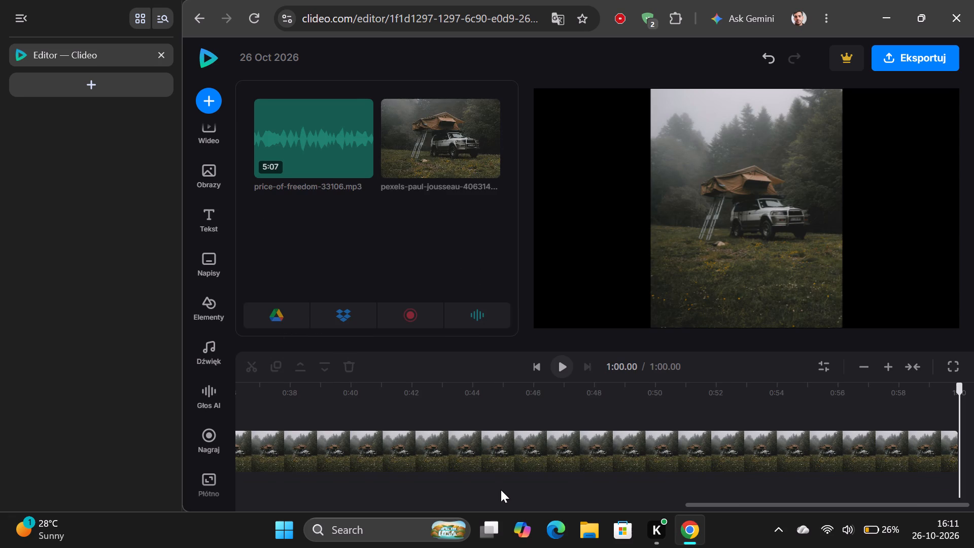
# Add the Lofi Study track by FASSounds from the music library to the timeline at 1:00.00.
pyautogui.scroll(-1, 501, 490)
pyautogui.scroll(-3, 212, 447)
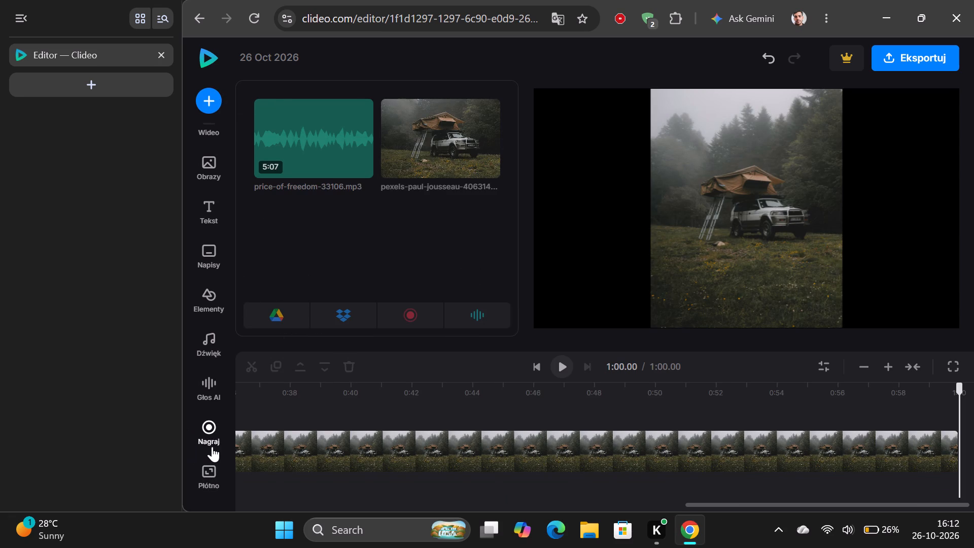
pyautogui.scroll(-1, 212, 447)
pyautogui.scroll(1, 212, 447)
pyautogui.click(211, 349)
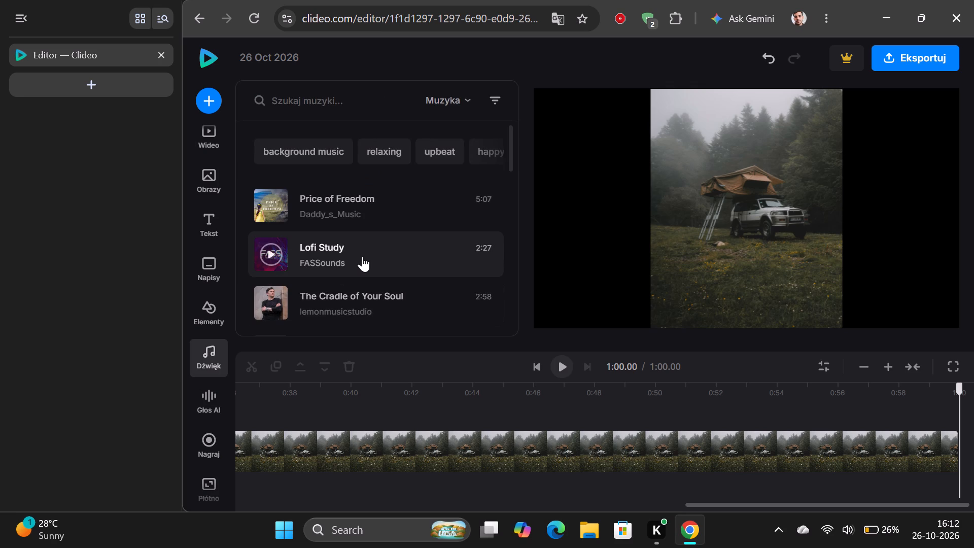
pyautogui.click(362, 256)
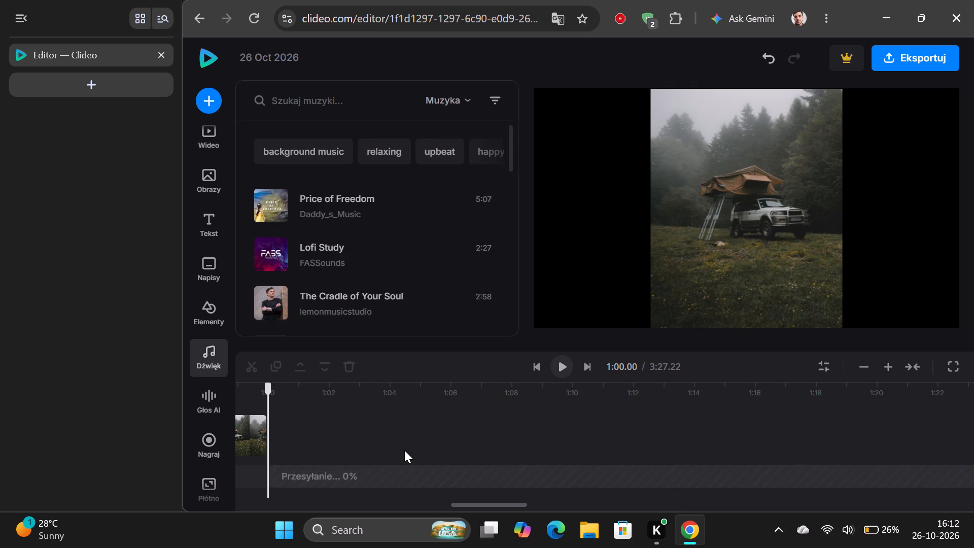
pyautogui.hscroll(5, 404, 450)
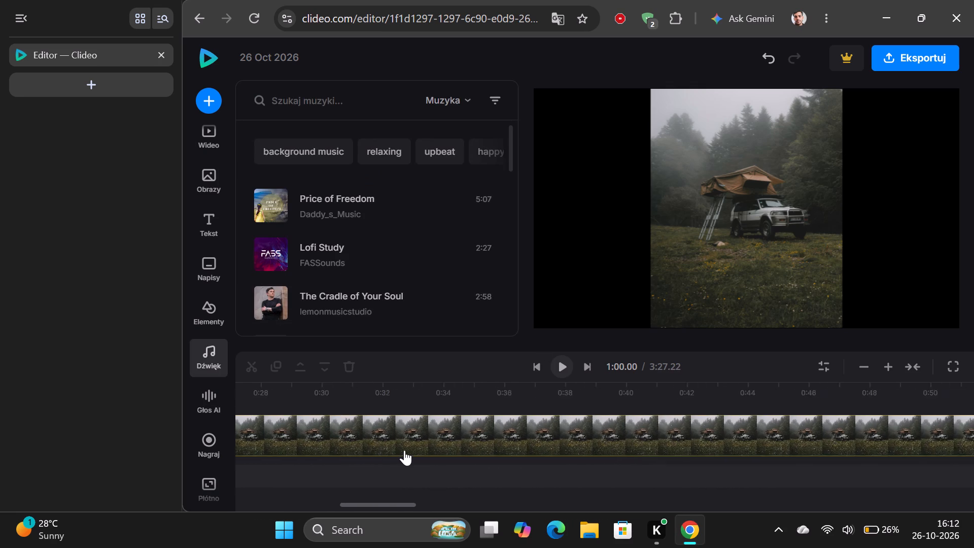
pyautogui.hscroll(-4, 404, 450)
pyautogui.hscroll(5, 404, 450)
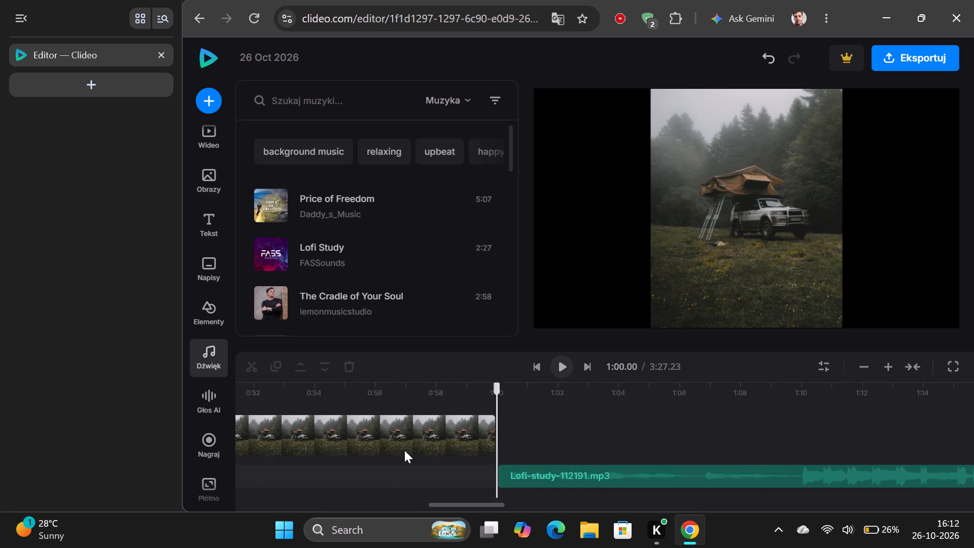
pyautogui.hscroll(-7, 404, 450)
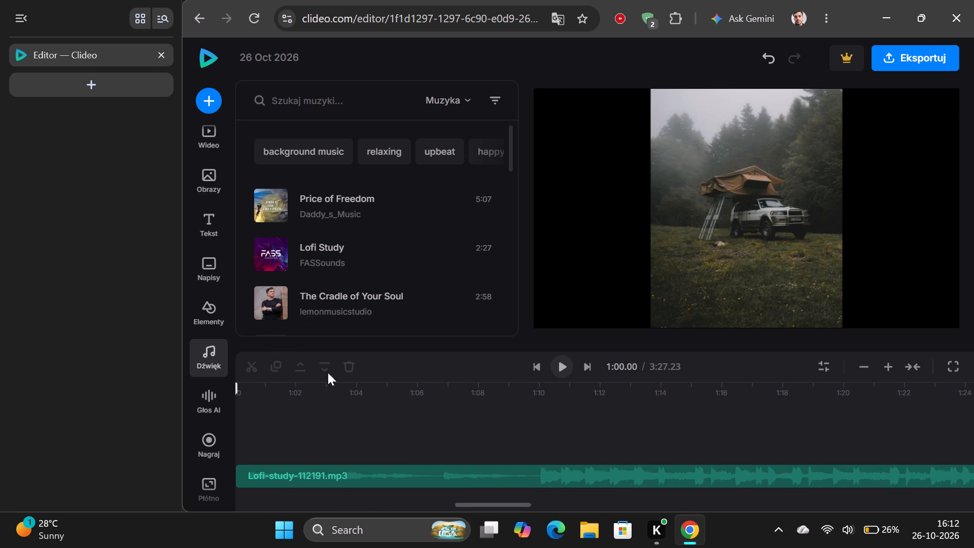
# Delete the Lofi Study audio clip from the timeline.
pyautogui.click(398, 485)
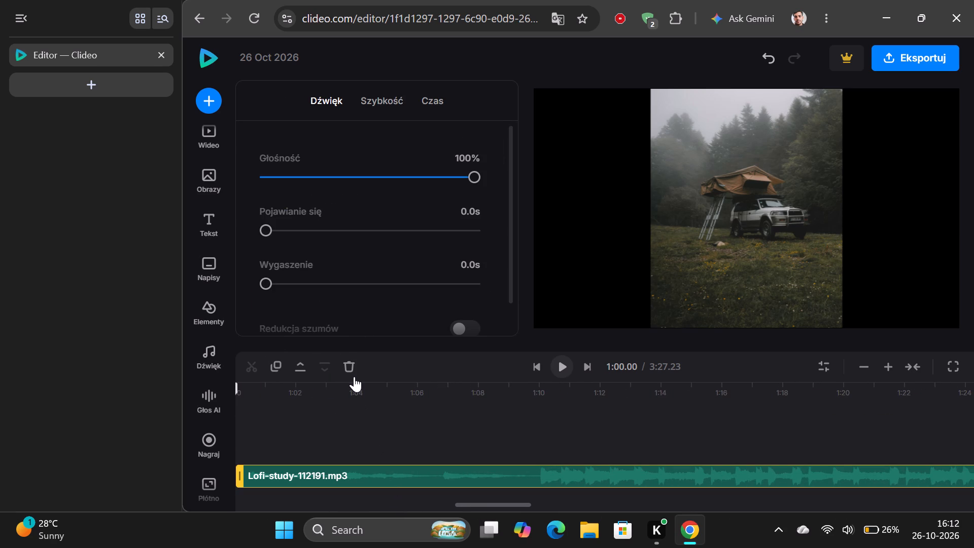
pyautogui.click(353, 373)
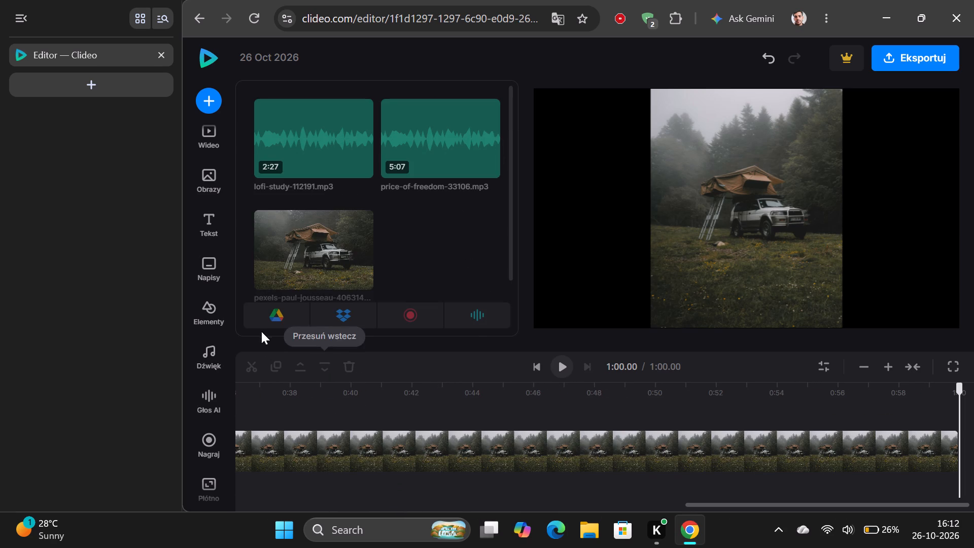
# Move the playhead back to 0:00.00, at the start of the image clip.
pyautogui.hscroll(5, 364, 396)
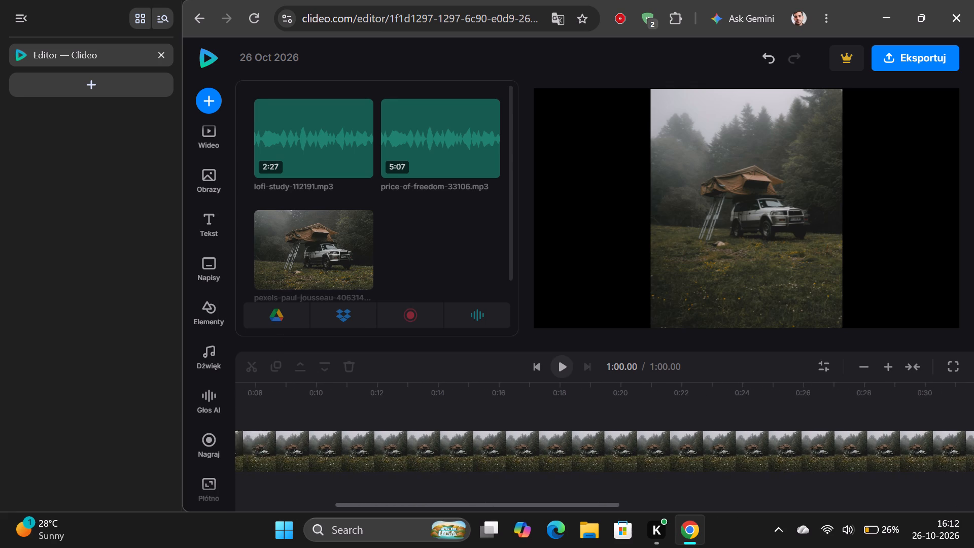
pyautogui.hscroll(2, 364, 396)
pyautogui.click(250, 432)
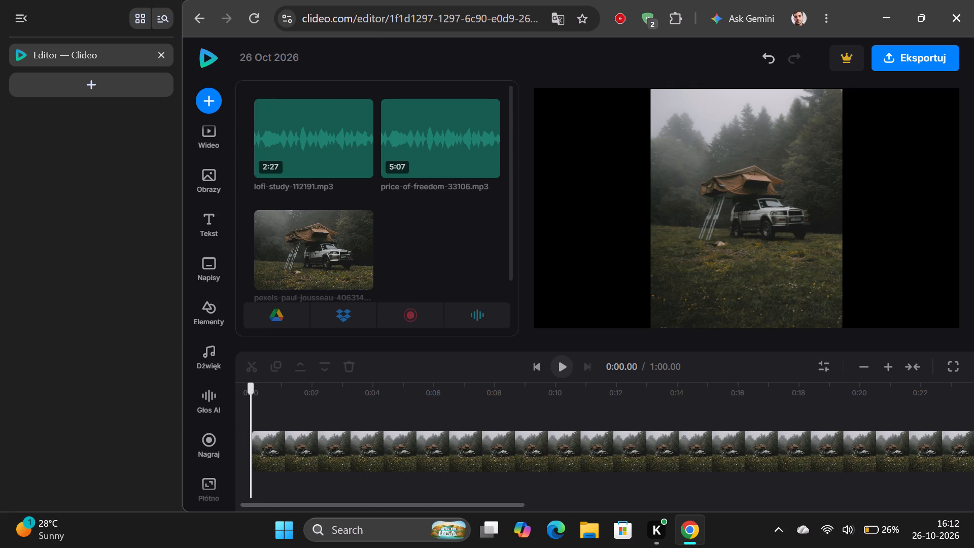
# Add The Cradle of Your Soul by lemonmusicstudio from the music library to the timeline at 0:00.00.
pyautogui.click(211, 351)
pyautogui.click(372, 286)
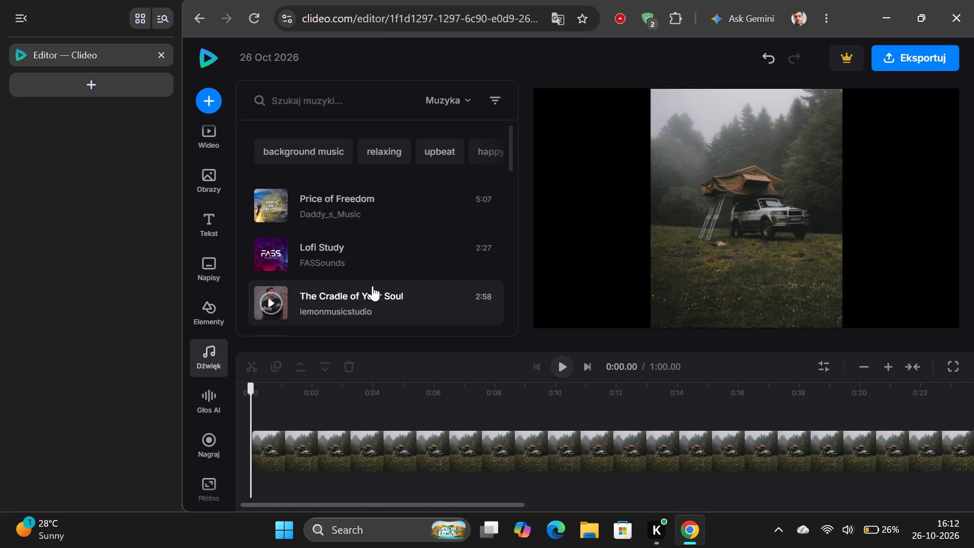
# Add the Forest Lullaby track by Lesfm from the music library to the timeline at 0:00.00.
pyautogui.scroll(-2, 372, 286)
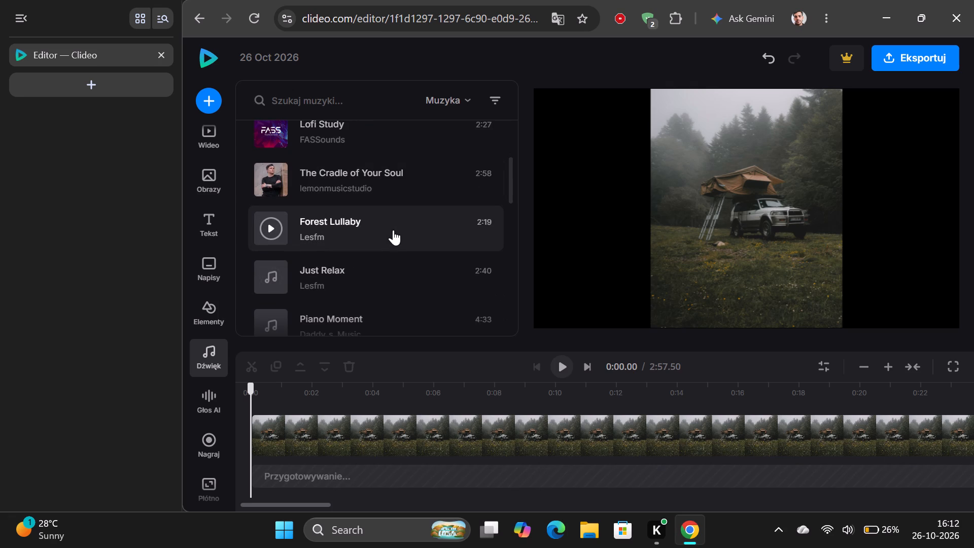
pyautogui.click(393, 230)
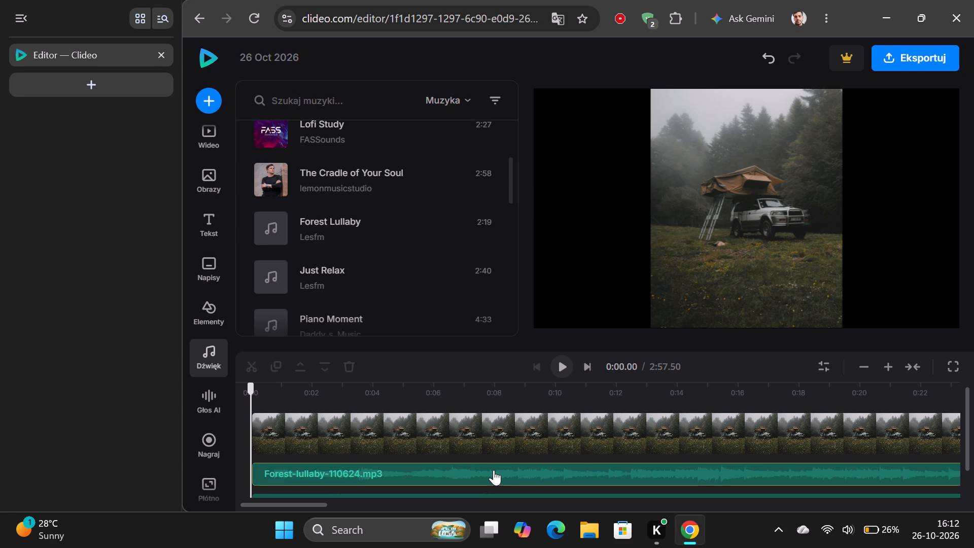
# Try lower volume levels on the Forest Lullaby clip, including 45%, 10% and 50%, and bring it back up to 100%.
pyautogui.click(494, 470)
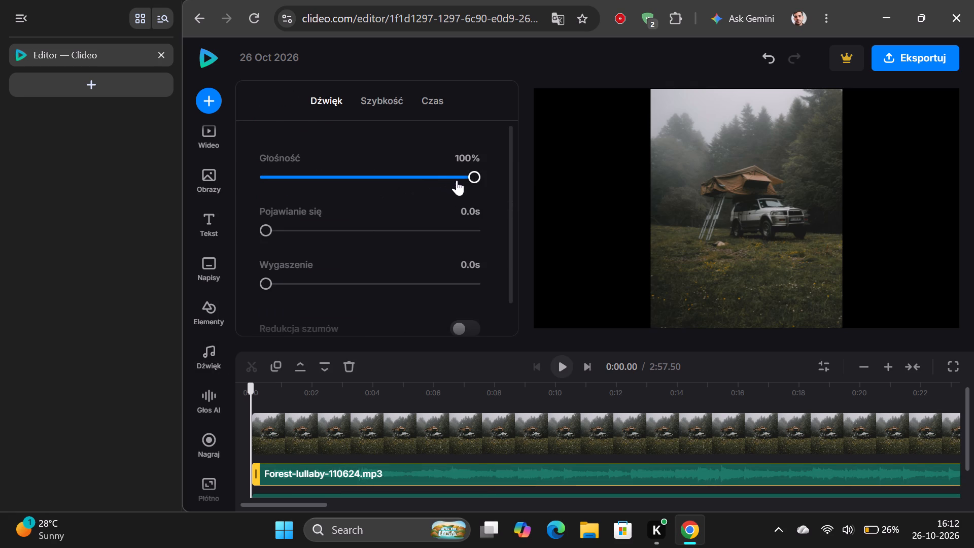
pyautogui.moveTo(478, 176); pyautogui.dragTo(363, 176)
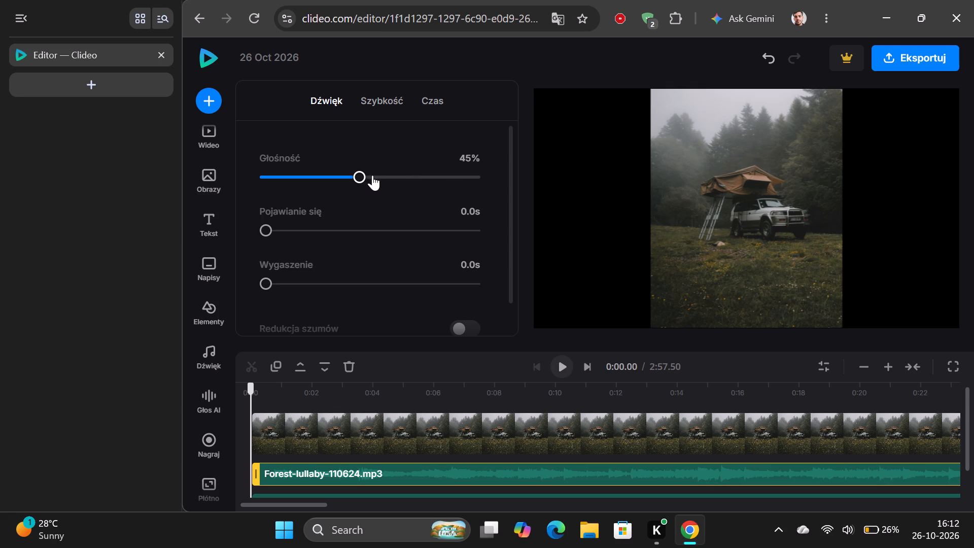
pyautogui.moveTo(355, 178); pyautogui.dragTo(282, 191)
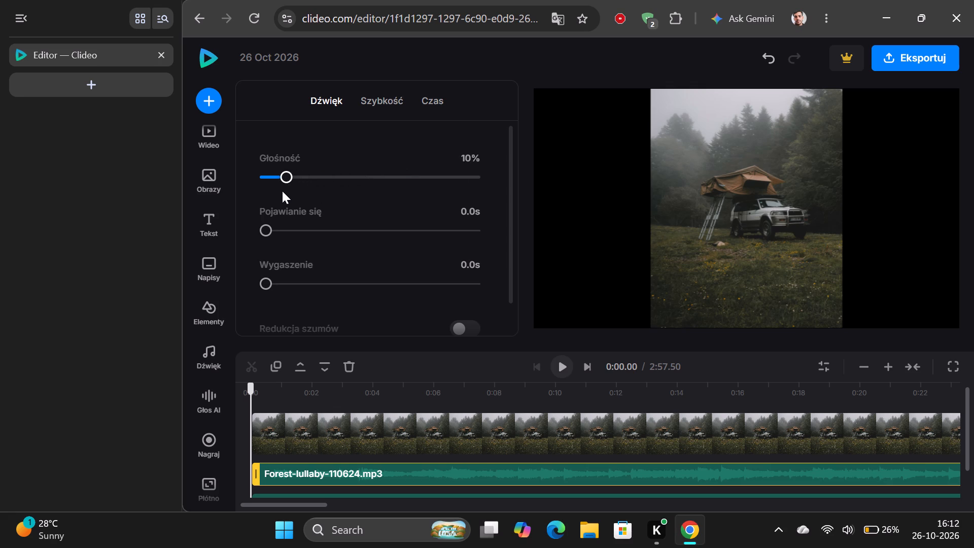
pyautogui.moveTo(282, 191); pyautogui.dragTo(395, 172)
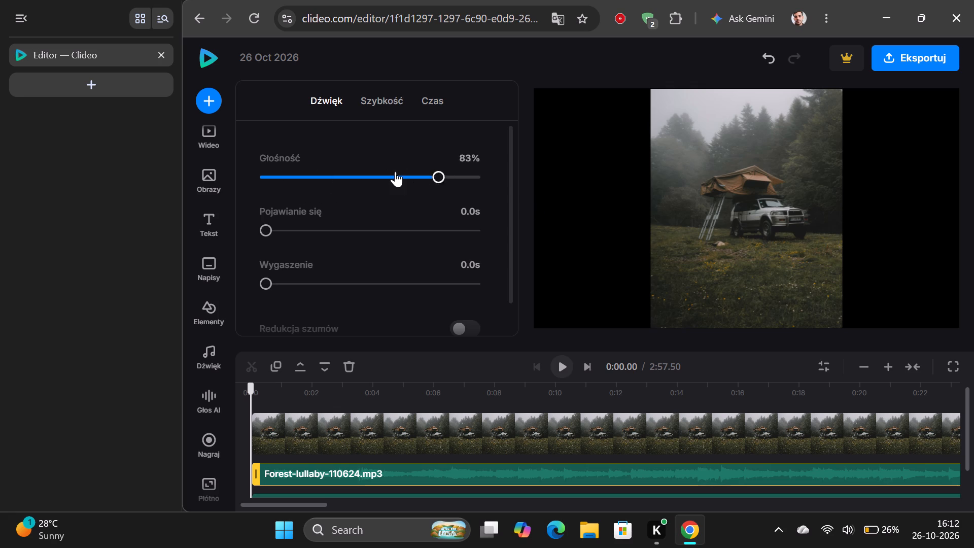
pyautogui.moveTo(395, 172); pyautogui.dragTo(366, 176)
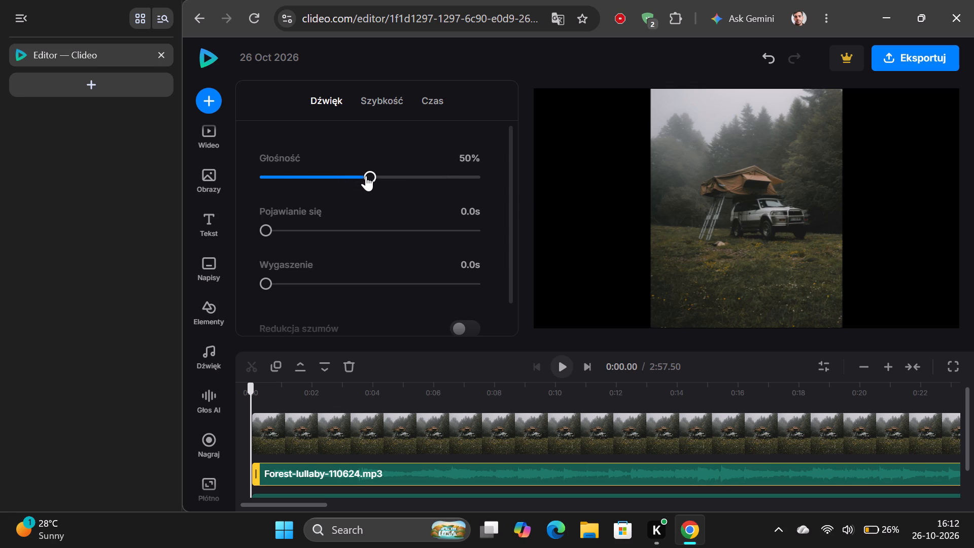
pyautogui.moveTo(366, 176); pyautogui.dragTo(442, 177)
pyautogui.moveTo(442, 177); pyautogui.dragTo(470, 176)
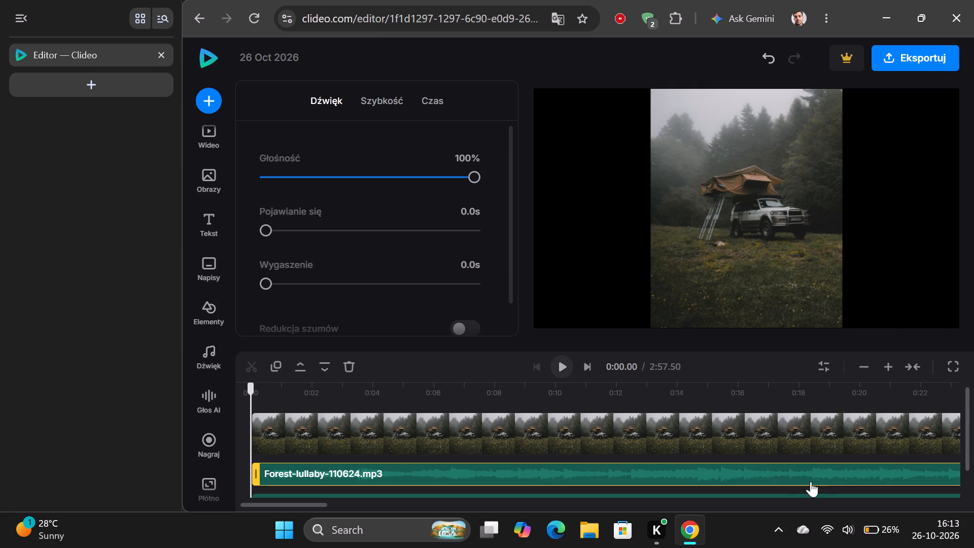
# Trim the end of the Forest Lullaby audio clip back to 1:00.00, level with the end of the image clip.
pyautogui.click(864, 368)
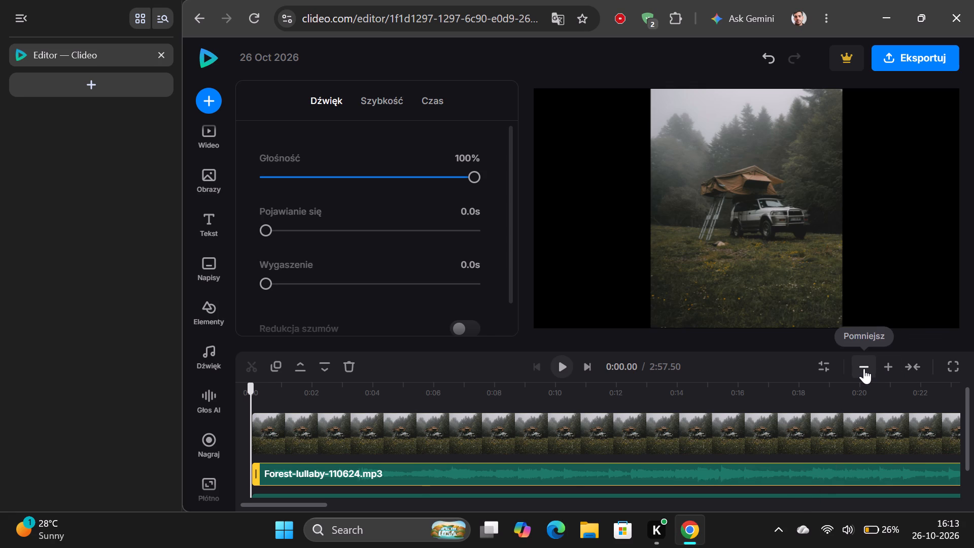
pyautogui.click(864, 368)
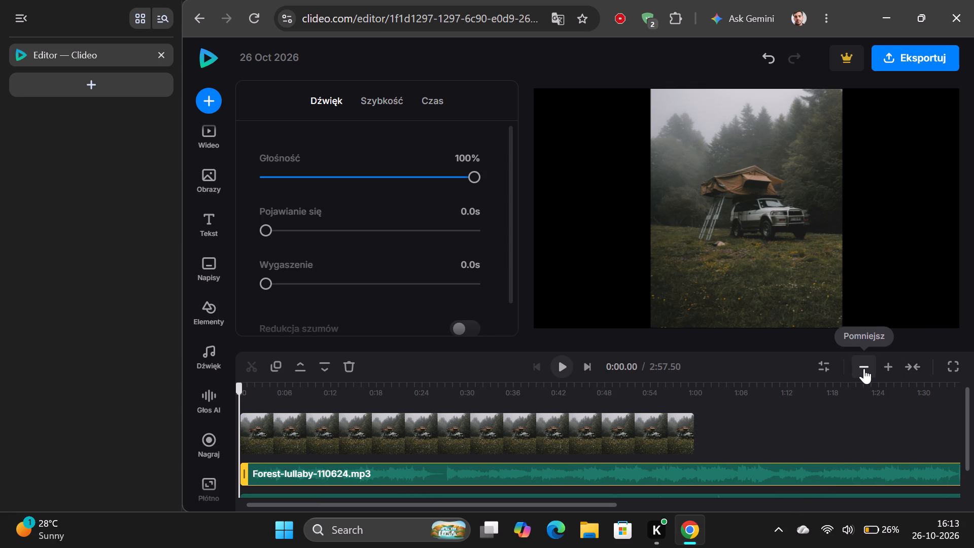
pyautogui.hscroll(-2, 886, 480)
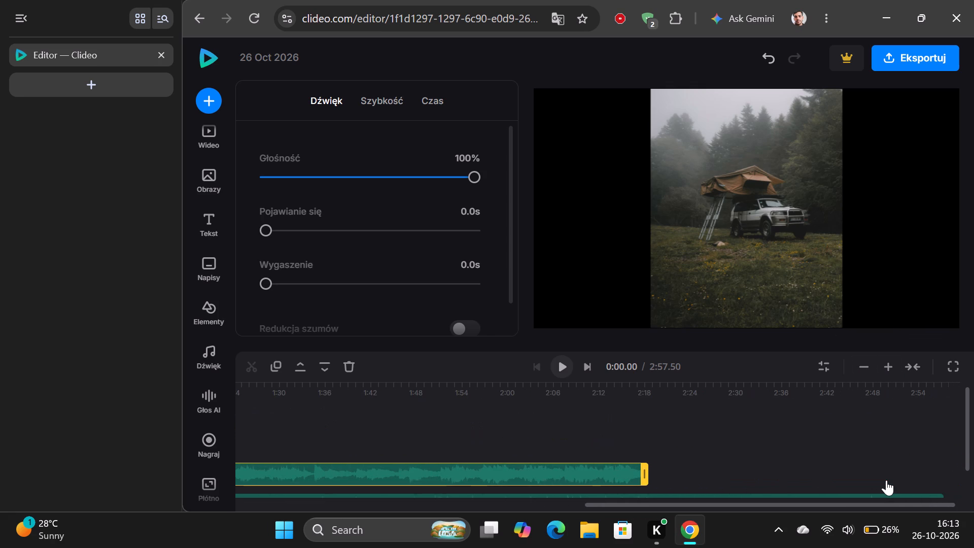
pyautogui.moveTo(641, 473); pyautogui.dragTo(619, 471)
pyautogui.moveTo(619, 471); pyautogui.dragTo(241, 444)
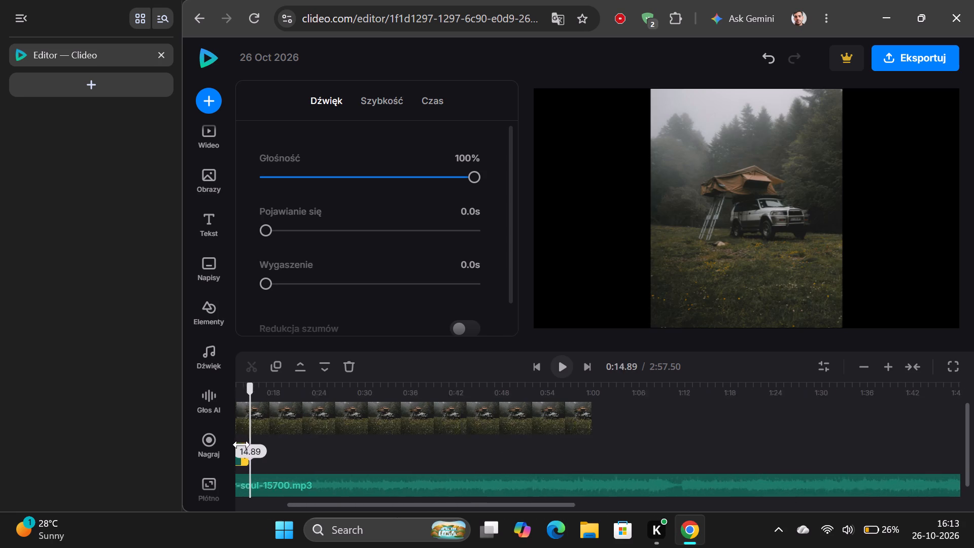
pyautogui.moveTo(241, 444); pyautogui.dragTo(709, 447)
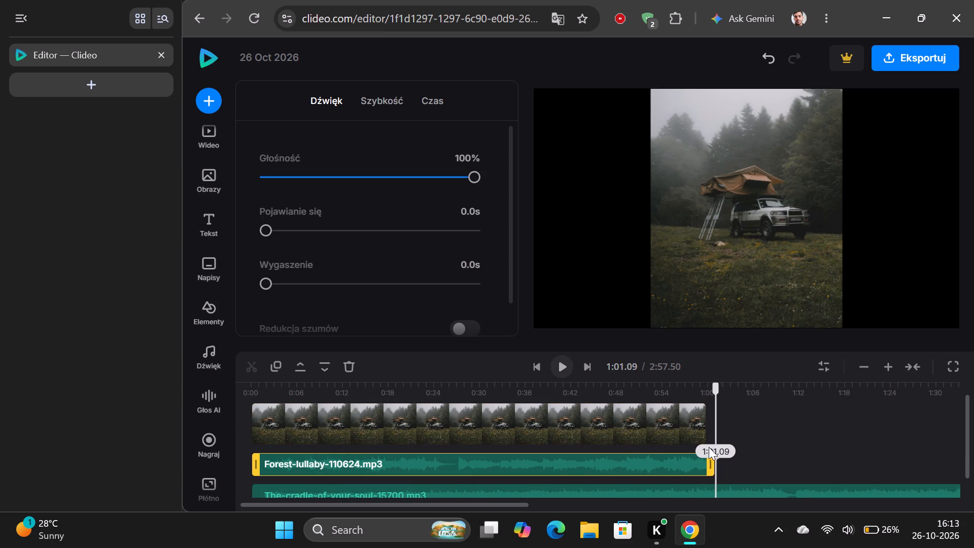
pyautogui.moveTo(709, 447); pyautogui.dragTo(704, 447)
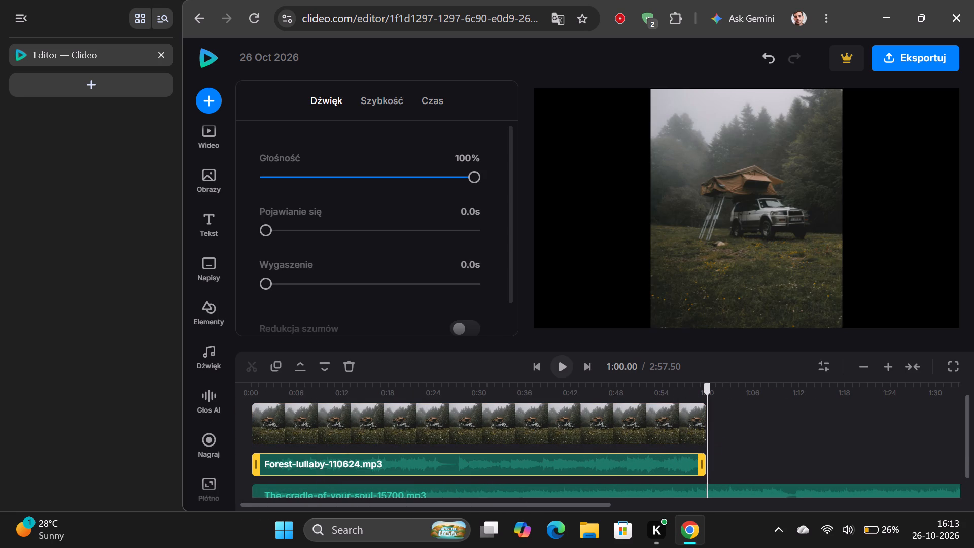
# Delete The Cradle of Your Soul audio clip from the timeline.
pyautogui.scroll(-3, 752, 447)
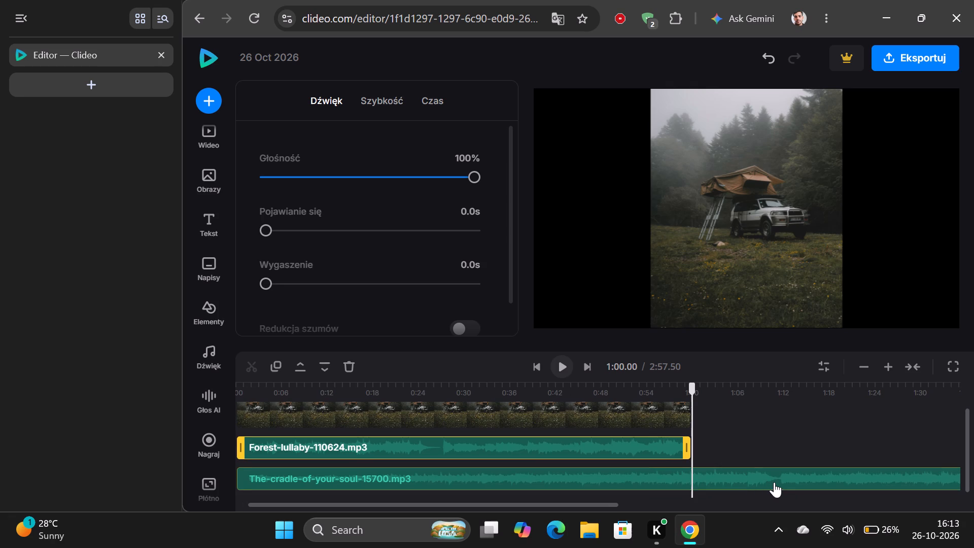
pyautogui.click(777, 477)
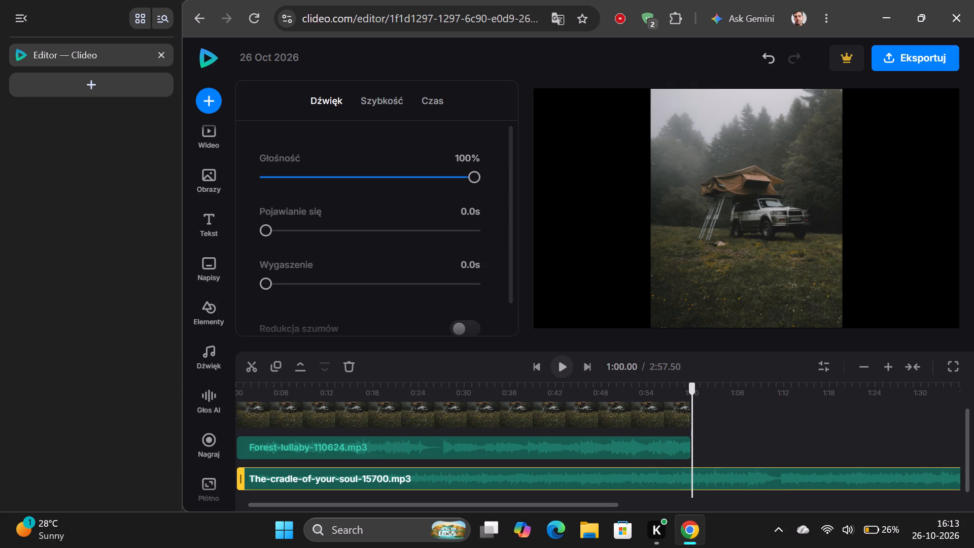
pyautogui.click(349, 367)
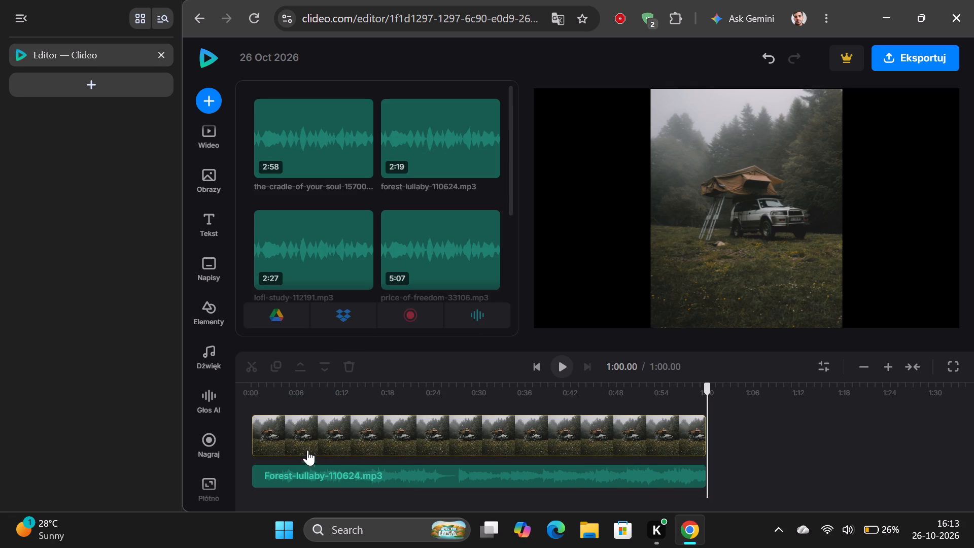
# Play the project from 0:00.00 to preview the camping image together with the Forest Lullaby audio.
pyautogui.click(255, 469)
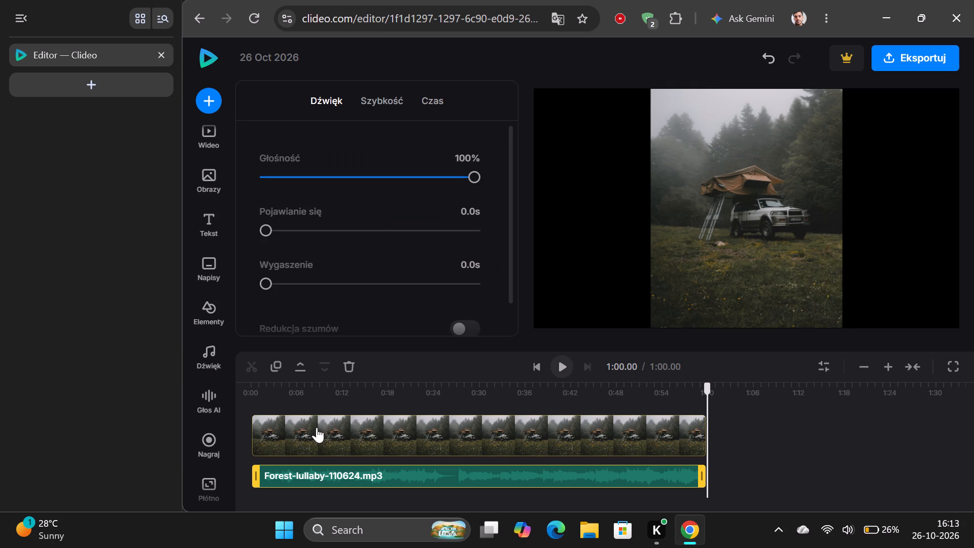
pyautogui.click(254, 415)
pyautogui.click(264, 422)
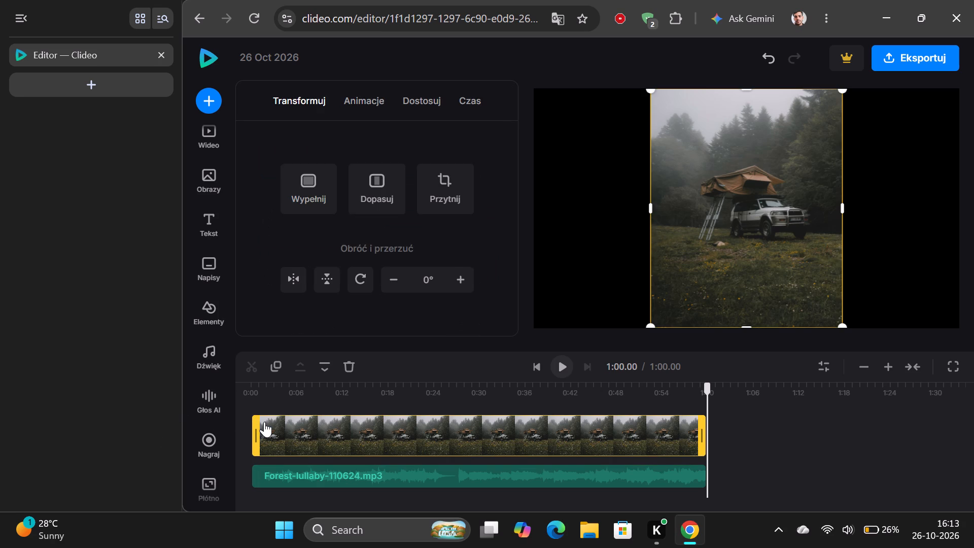
pyautogui.click(264, 407)
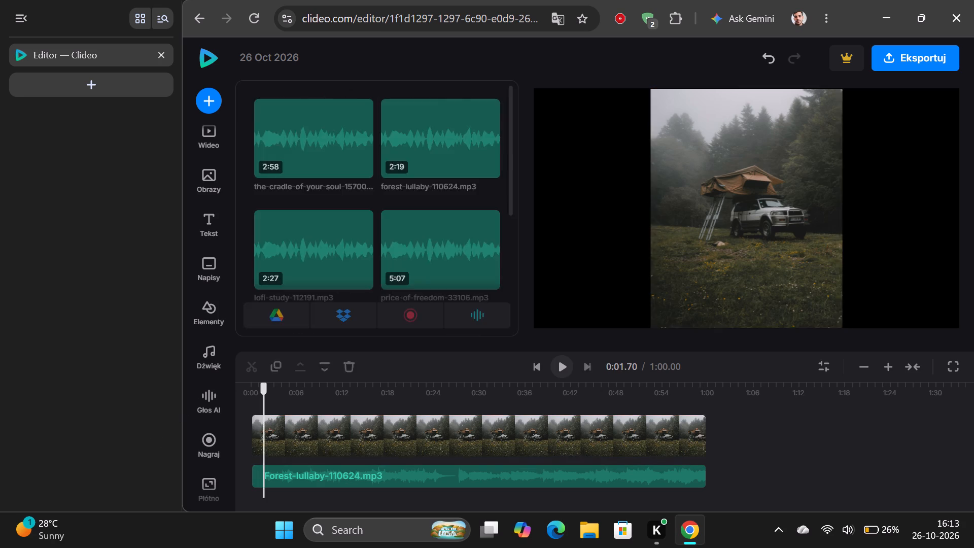
pyautogui.moveTo(267, 394); pyautogui.dragTo(253, 396)
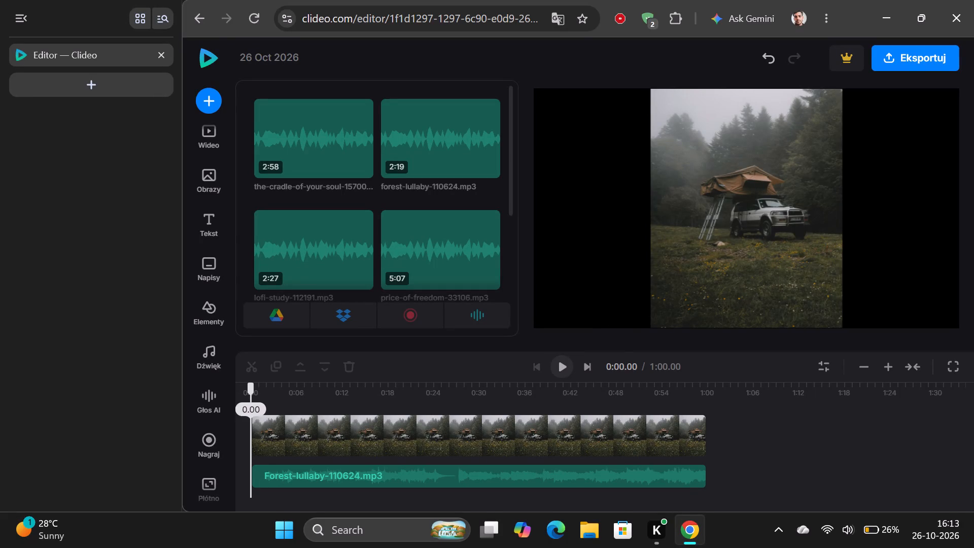
pyautogui.moveTo(253, 396); pyautogui.dragTo(254, 396)
pyautogui.click(570, 364)
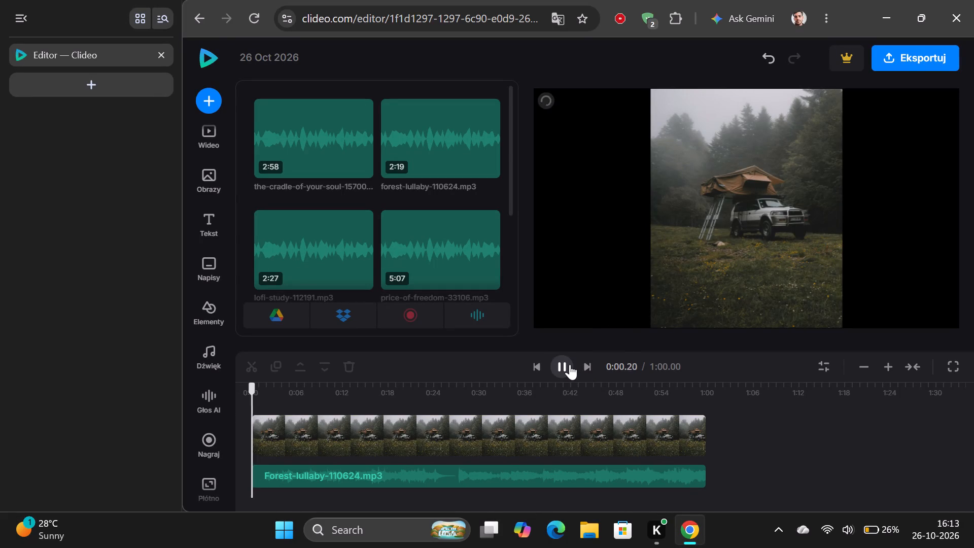
# Turn off the computer's Bluetooth in the Windows quick settings and return to the video editor.
pyautogui.click(834, 528)
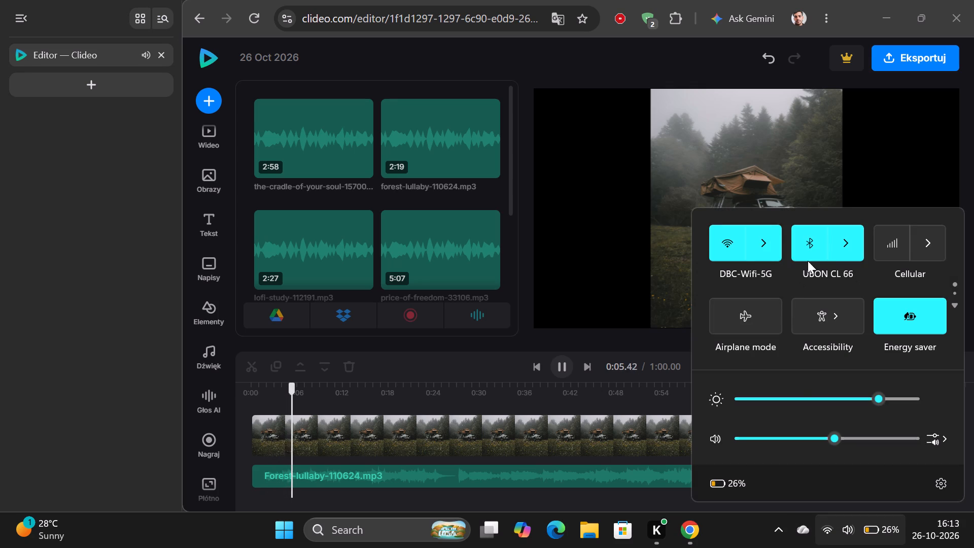
pyautogui.click(810, 252)
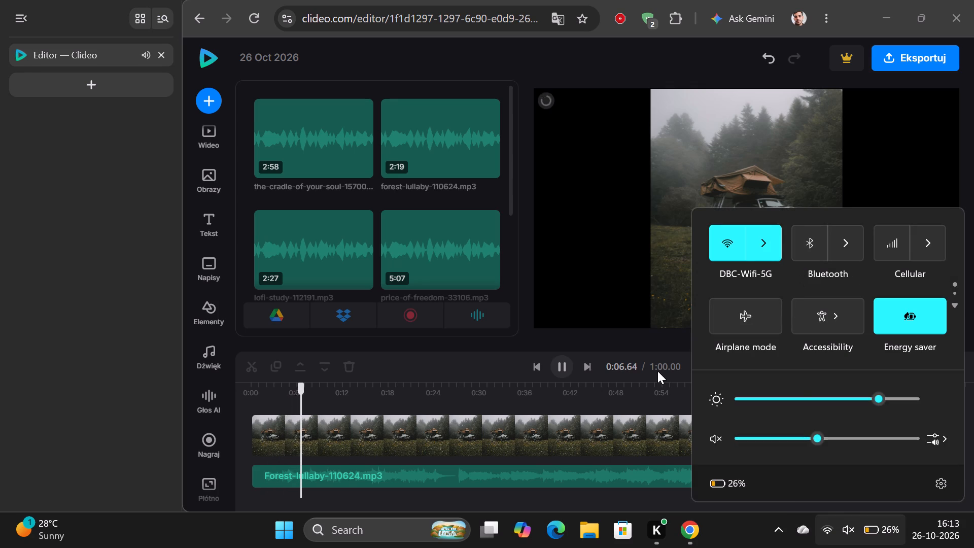
pyautogui.click(658, 257)
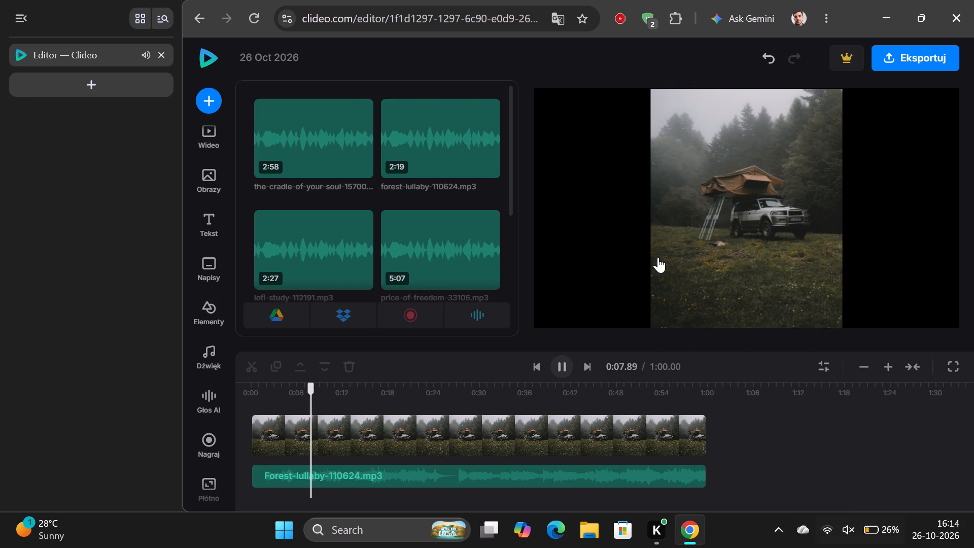
# Replay the project from 0:00.00 to check the image and the Forest Lullaby audio again.
pyautogui.click(563, 357)
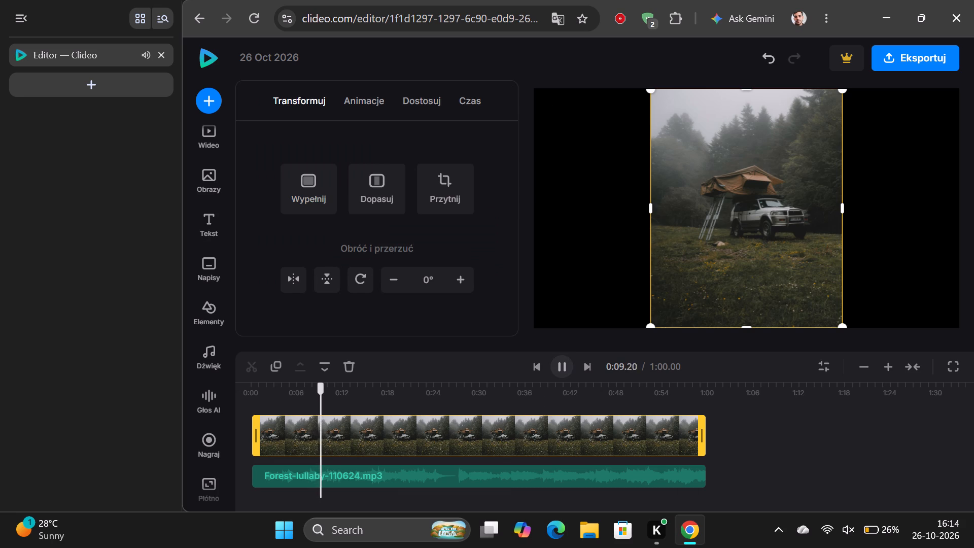
pyautogui.moveTo(325, 392); pyautogui.dragTo(246, 399)
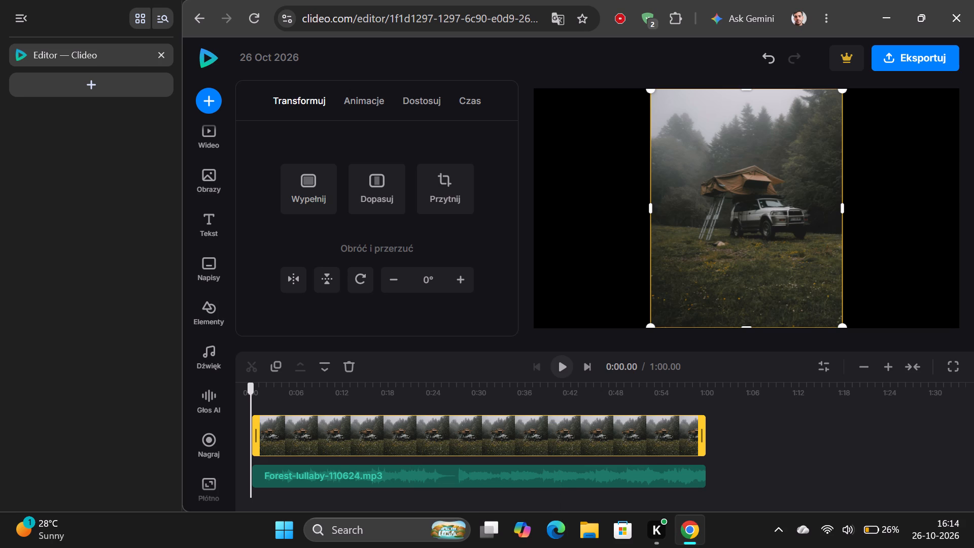
pyautogui.click(557, 362)
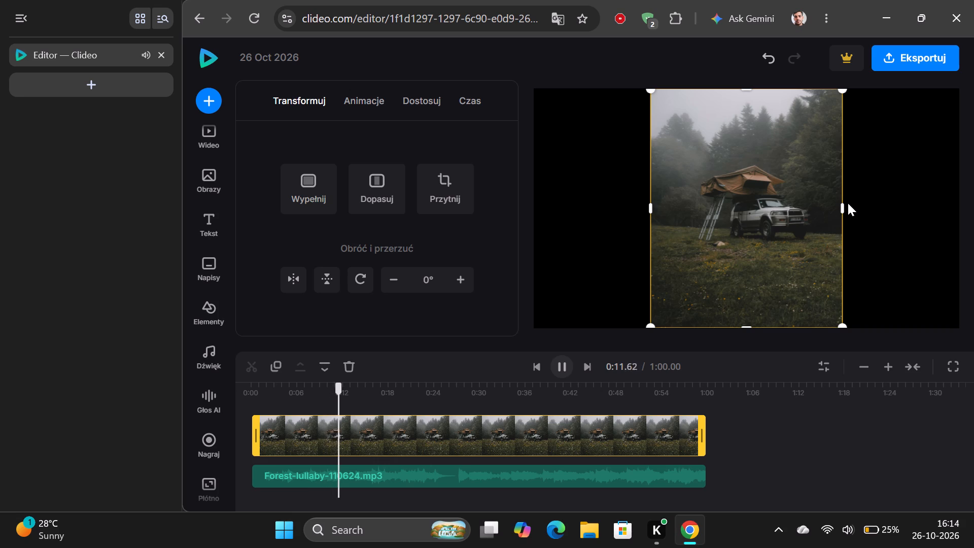
# Make the camping photo fill the whole video frame.
pyautogui.click(320, 184)
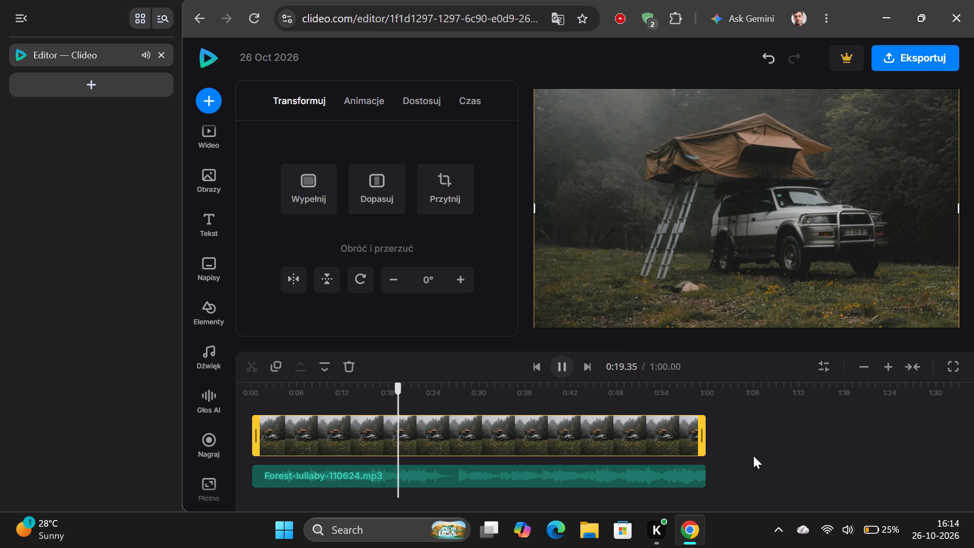
# Nudge the camping photo five increments left and six increments back right within the frame.
pyautogui.press('Left')
pyautogui.press('Left')
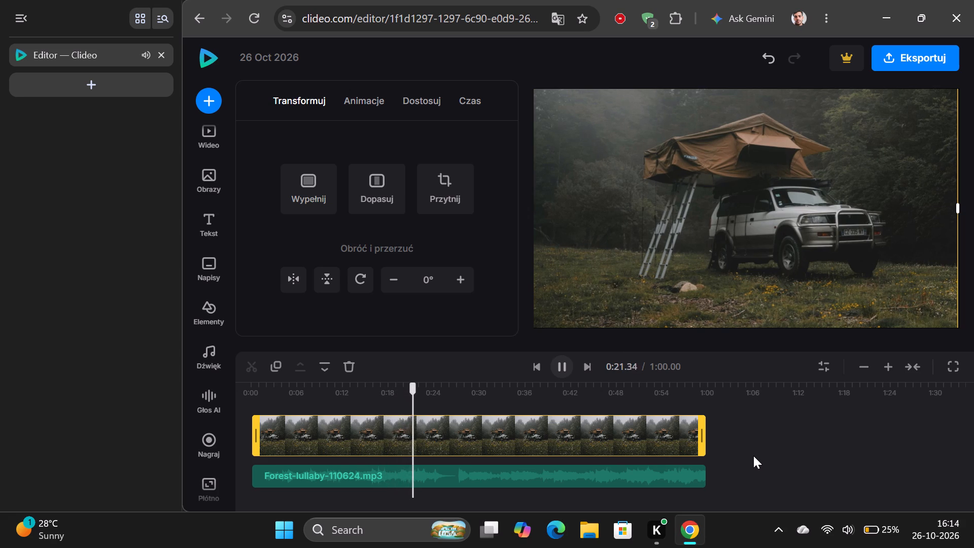
pyautogui.press('Left')
pyautogui.press('Left')
pyautogui.press('Left')
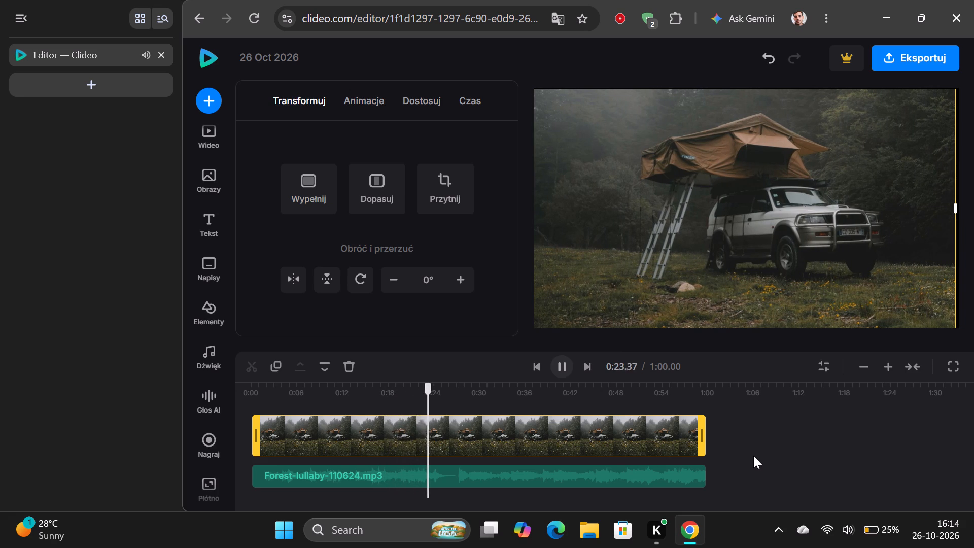
pyautogui.press('Right')
pyautogui.press('Right')
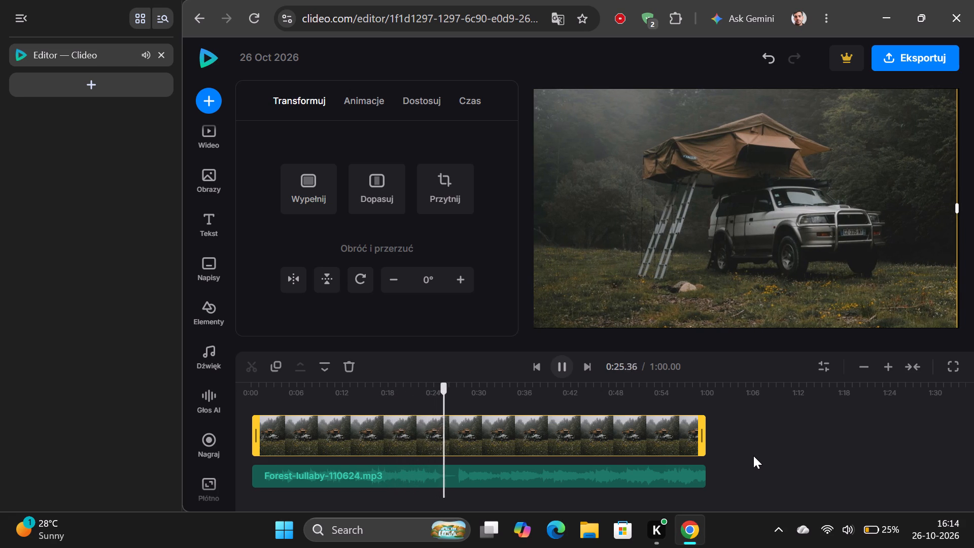
pyautogui.press('Right')
pyautogui.press('Right')
pyautogui.press('Right')
pyautogui.press('Right')
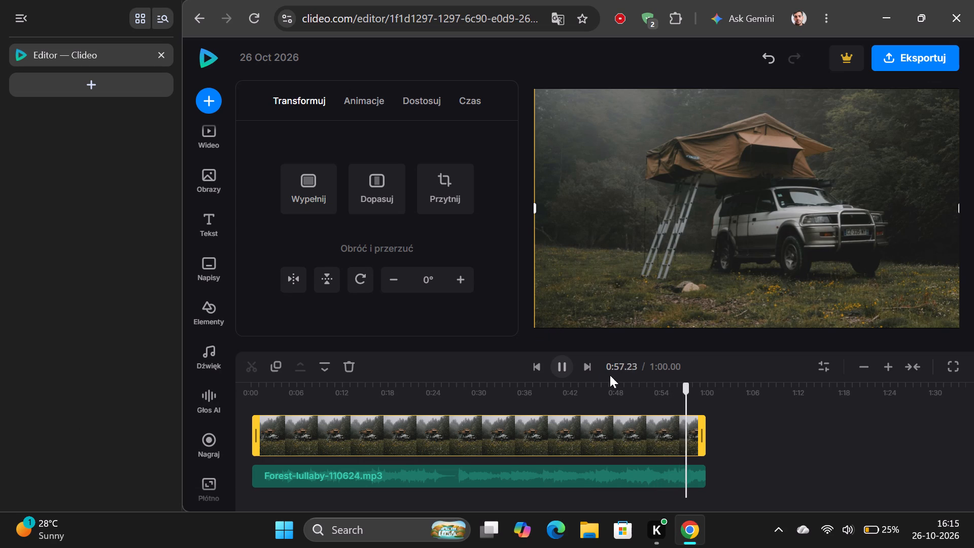
# Return the playhead to 0:00.00 and play the video again from the start.
pyautogui.click(711, 397)
pyautogui.moveTo(711, 397); pyautogui.dragTo(237, 429)
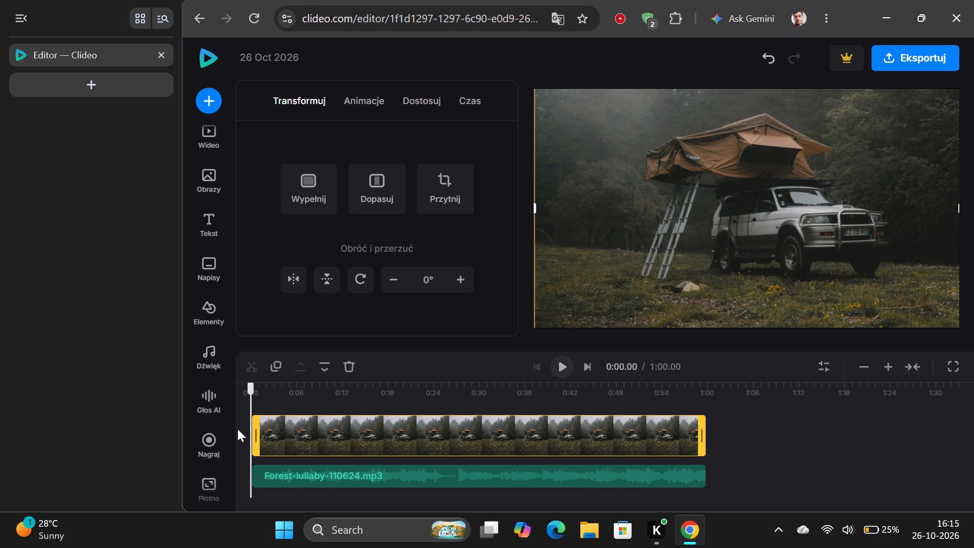
pyautogui.click(564, 364)
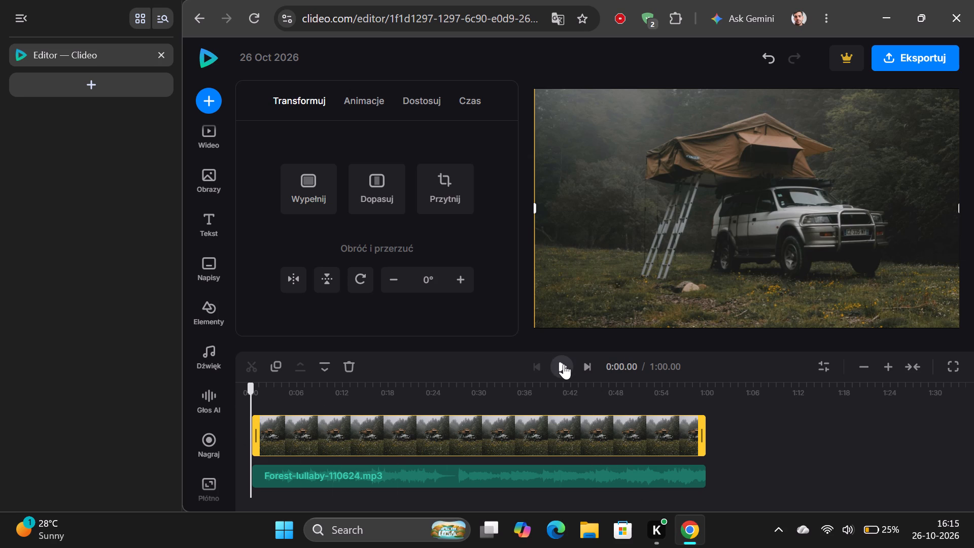
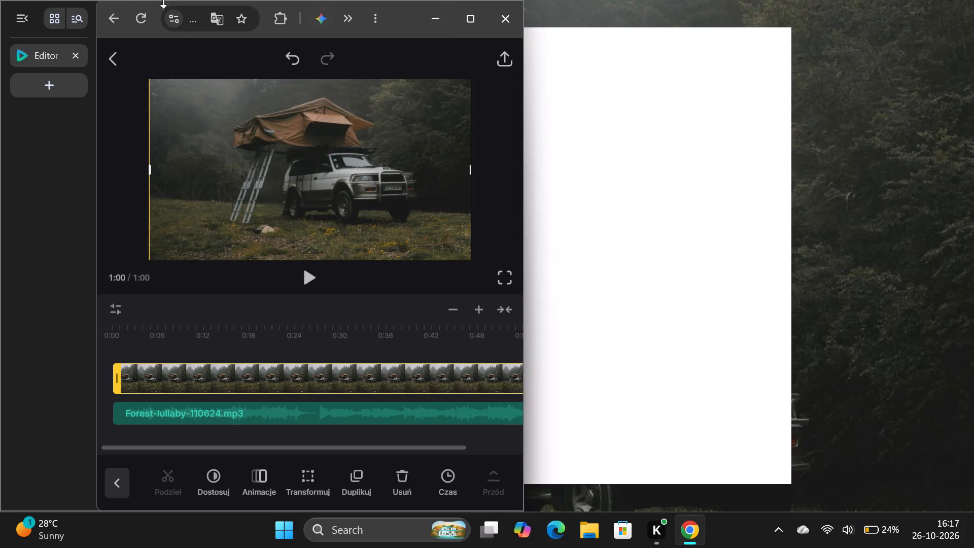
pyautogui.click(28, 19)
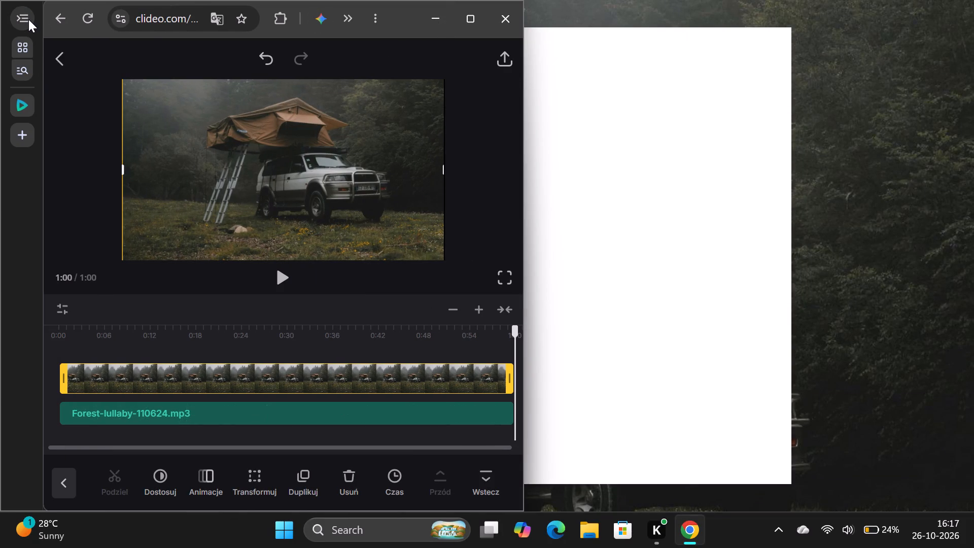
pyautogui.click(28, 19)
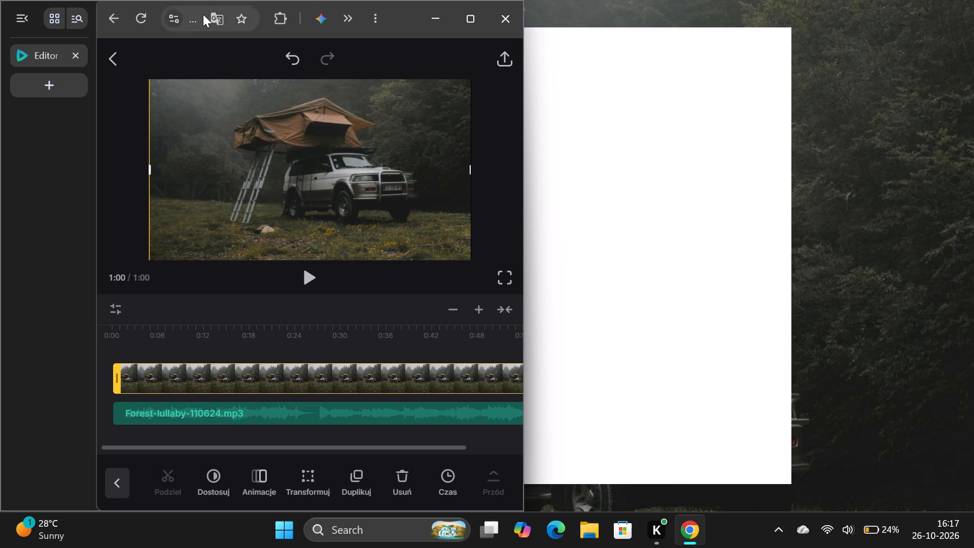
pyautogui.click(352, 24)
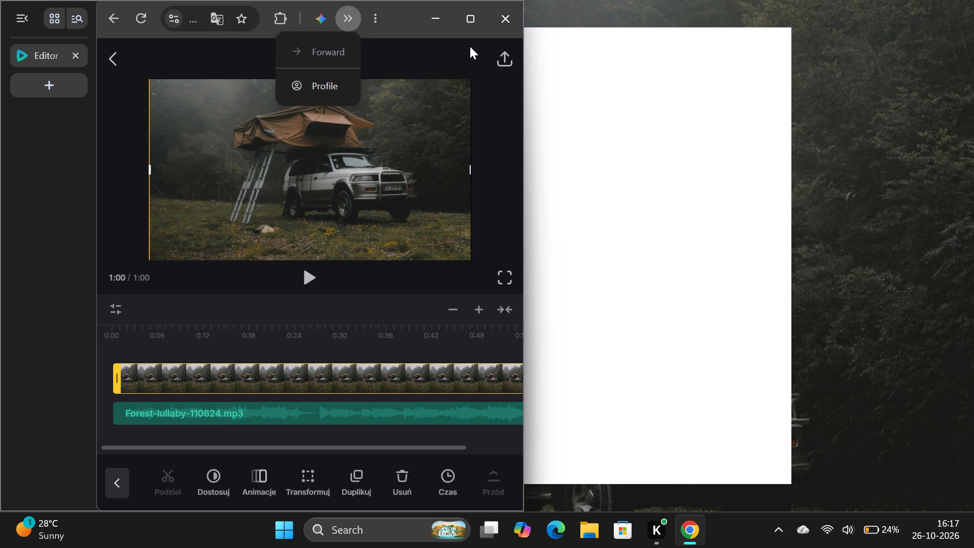
# Maximize the browser window showing the video editor.
pyautogui.click(468, 14)
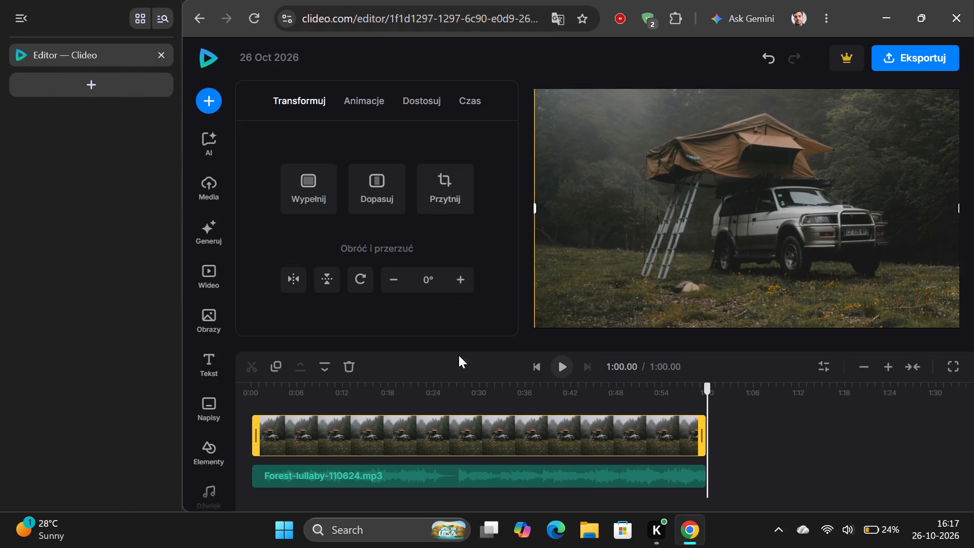
# Play the video again from the start.
pyautogui.click(566, 364)
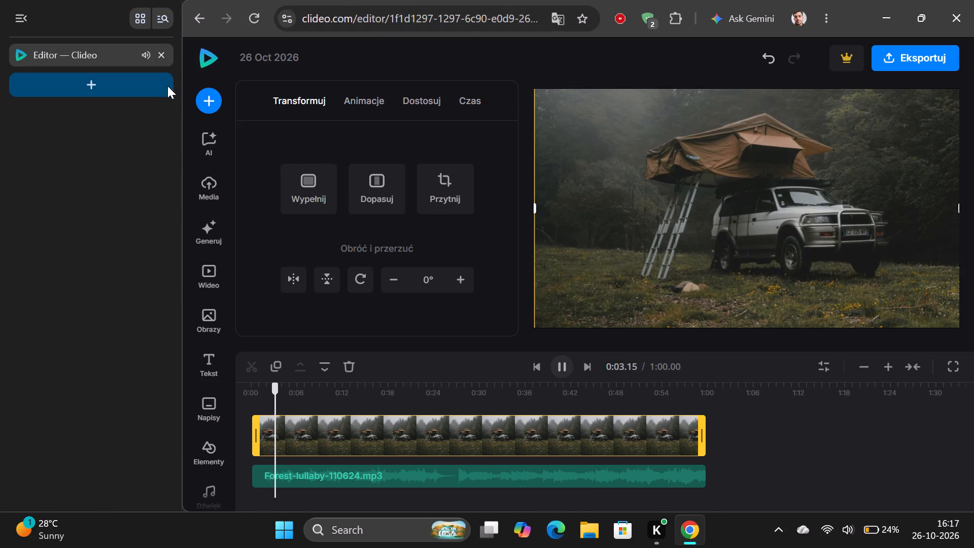
pyautogui.scroll(1, 319, 130)
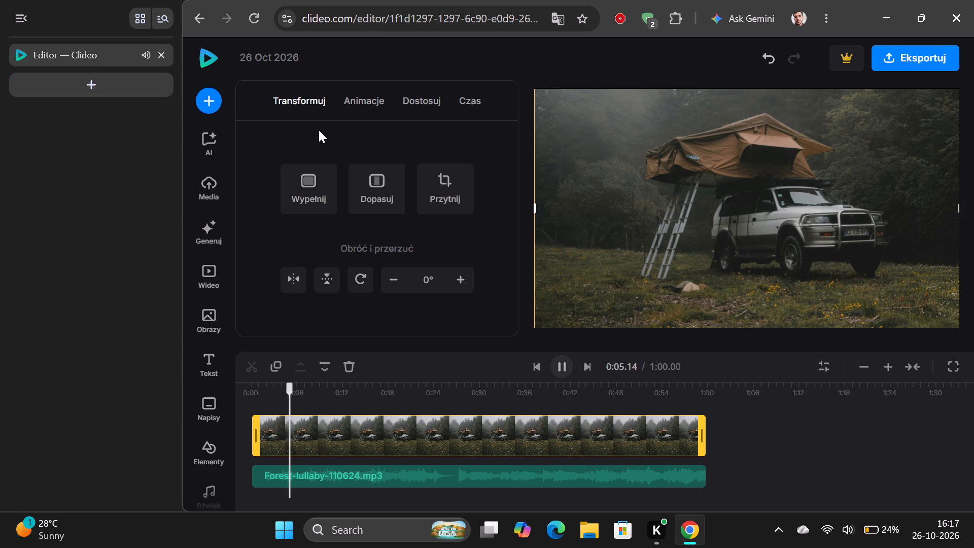
pyautogui.scroll(1, 319, 130)
pyautogui.scroll(-1, 319, 130)
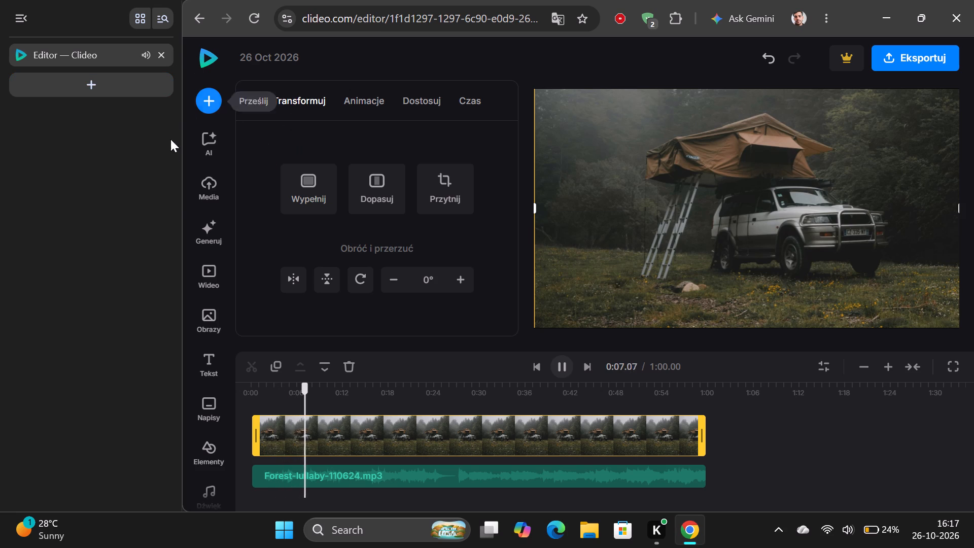
# Delete the unused cradle-of-your-soul, lofi-study-112191.mp3 and price-of-freedom-33106.mp3 audio files from the project's uploaded media.
pyautogui.click(203, 194)
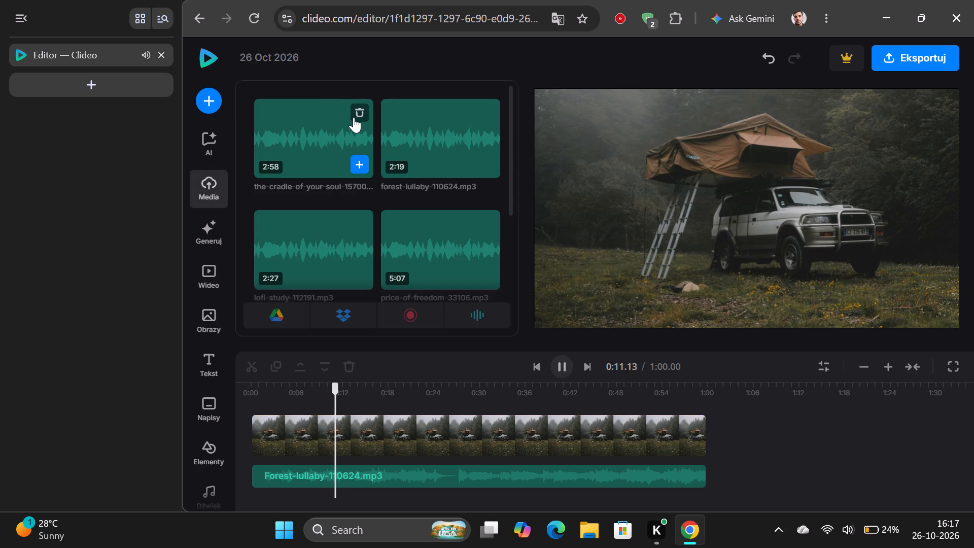
pyautogui.click(358, 111)
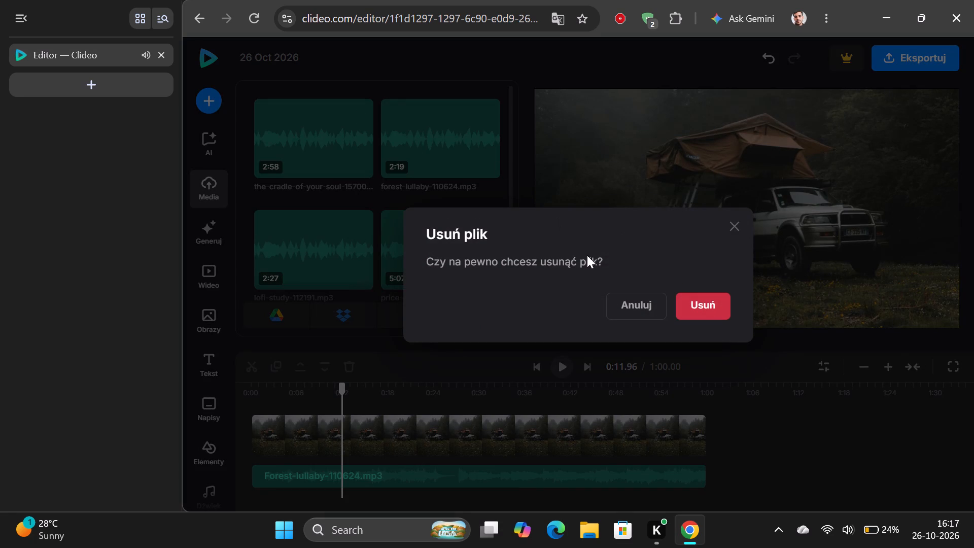
pyautogui.click(698, 298)
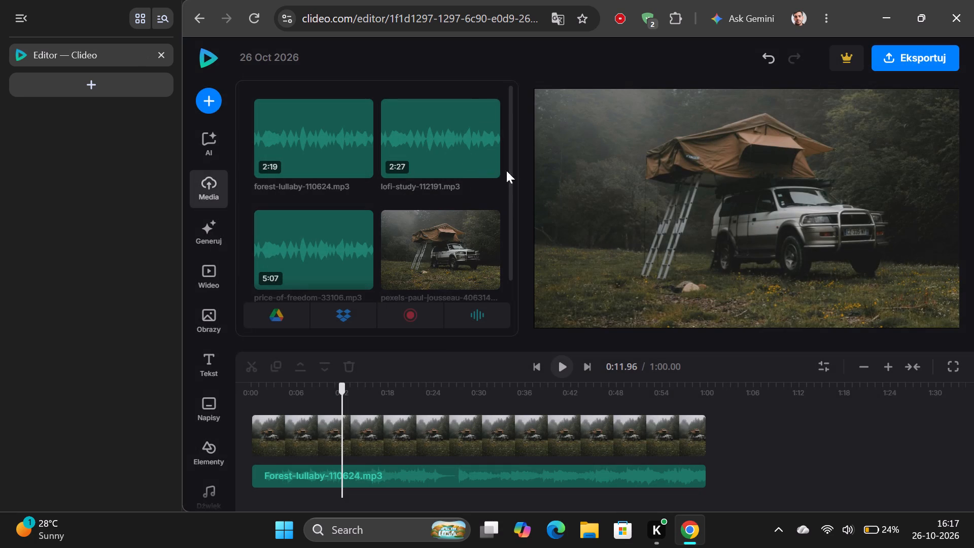
pyautogui.click(483, 111)
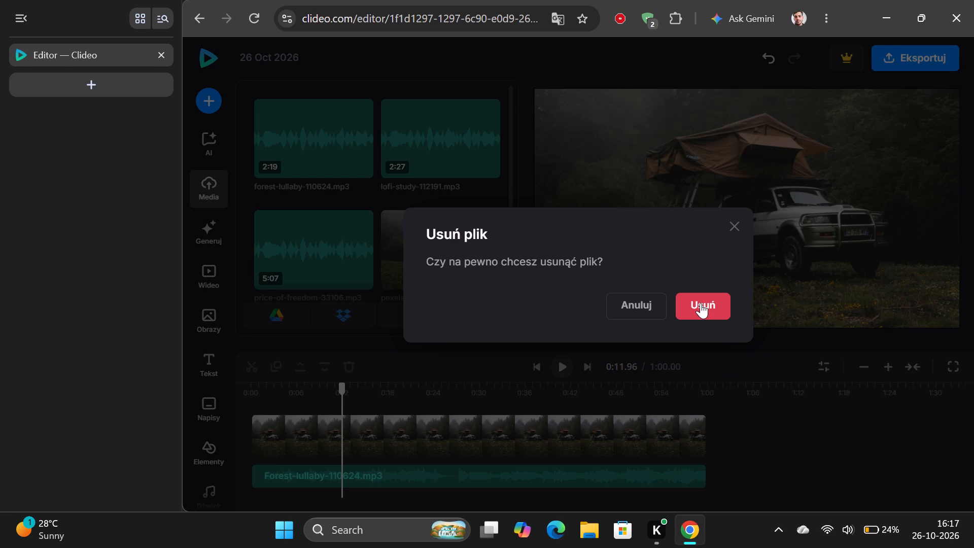
pyautogui.click(701, 303)
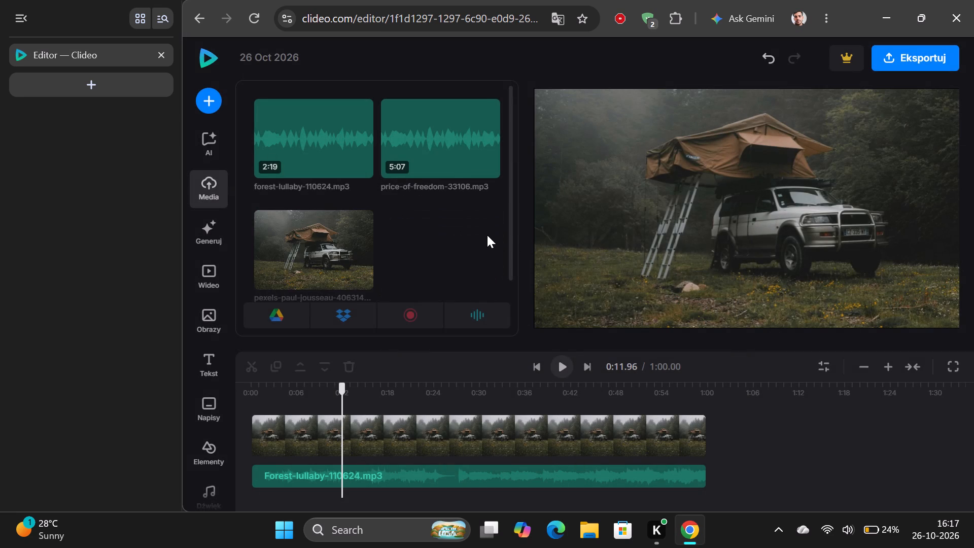
pyautogui.click(488, 106)
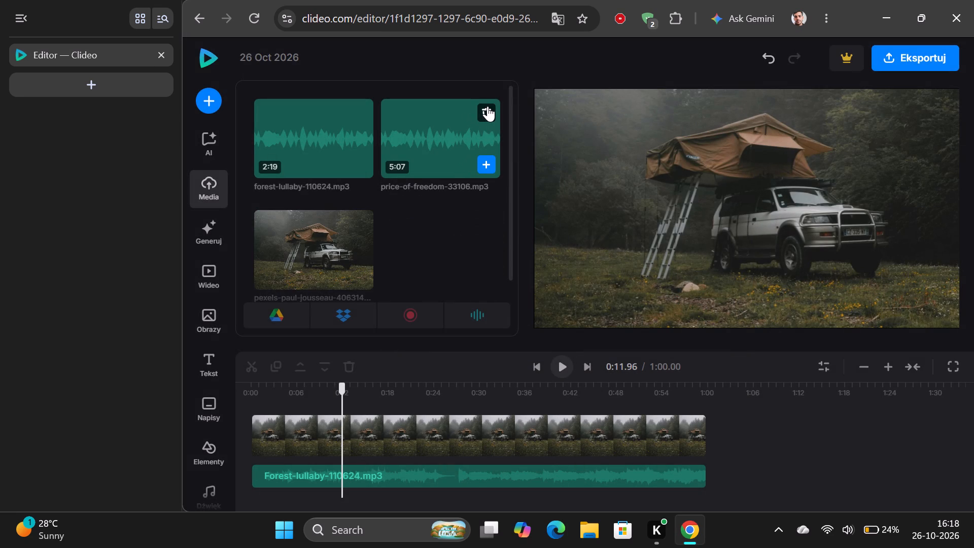
pyautogui.click(706, 304)
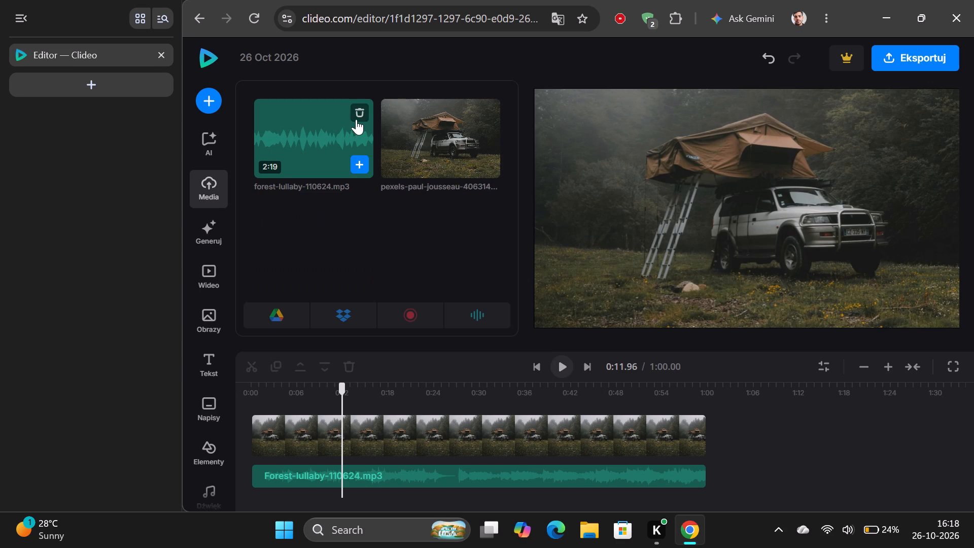
# Delete forest-lullaby-110624.mp3 from the project's uploaded media together with its clip on the timeline.
pyautogui.click(358, 109)
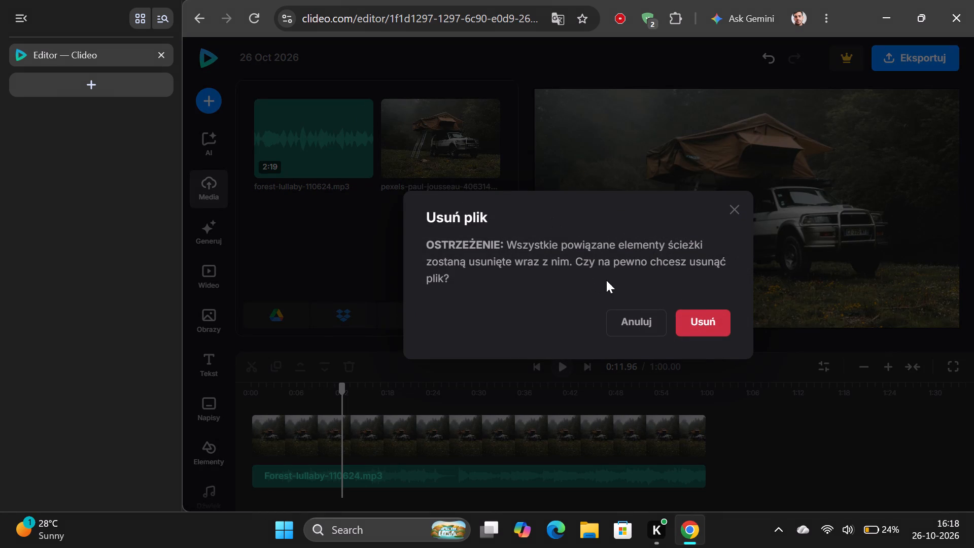
pyautogui.click(708, 317)
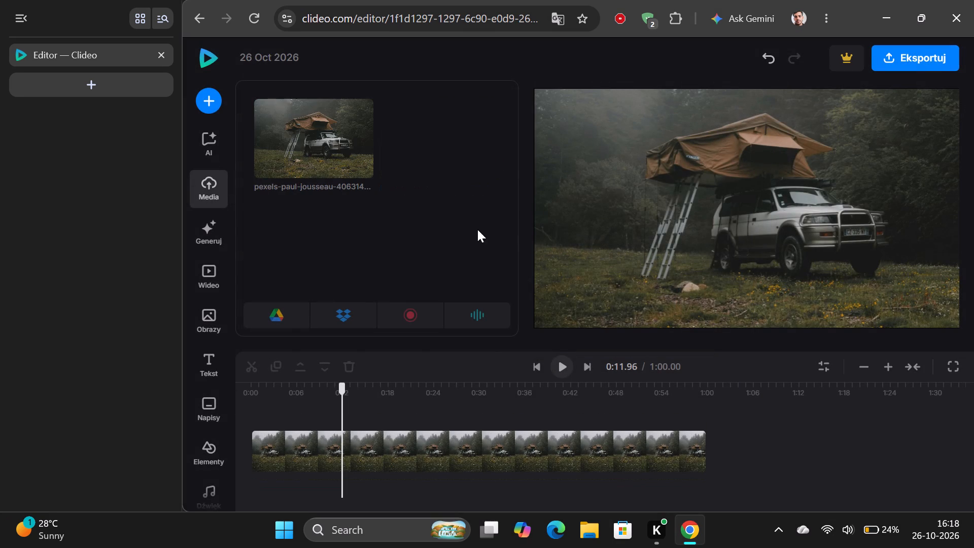
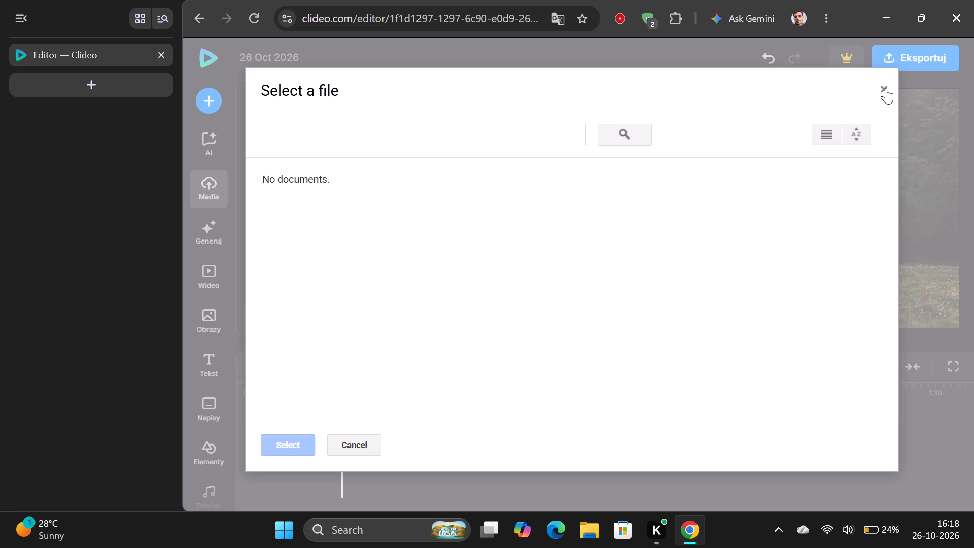
# Close the file picker without selecting a file.
pyautogui.click(886, 89)
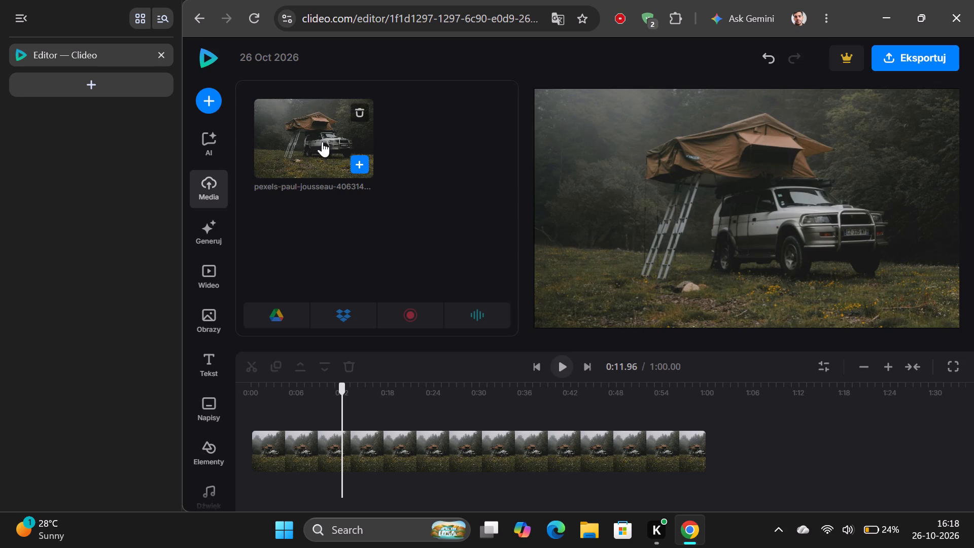
# Add the stock wolf photo at the start of the timeline and extend its clip to 12 seconds.
pyautogui.scroll(-1, 225, 314)
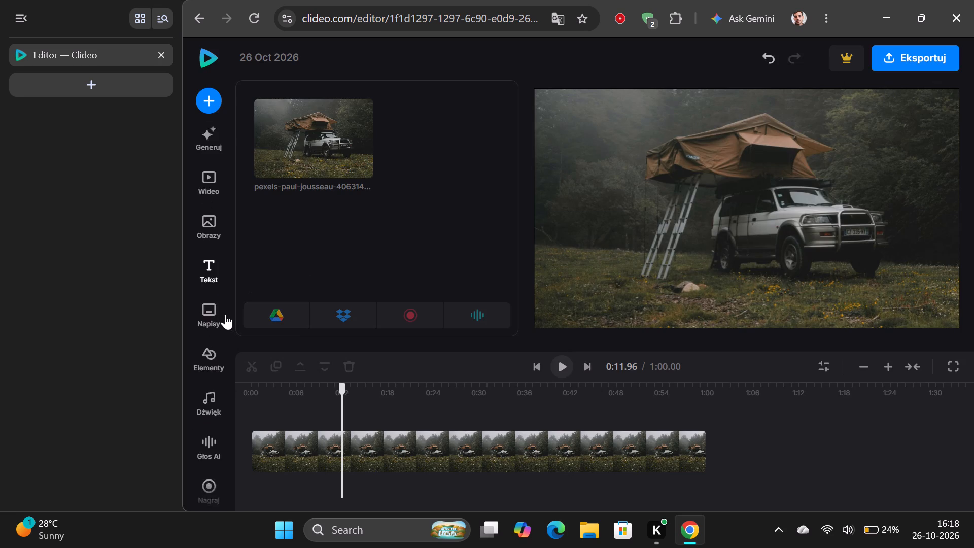
pyautogui.scroll(-1, 225, 314)
pyautogui.click(204, 265)
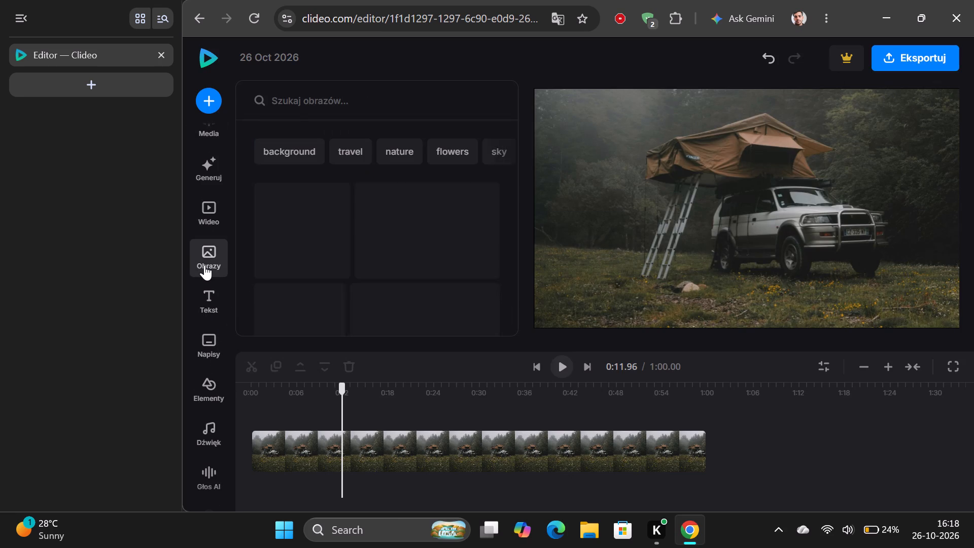
pyautogui.scroll(-1, 331, 237)
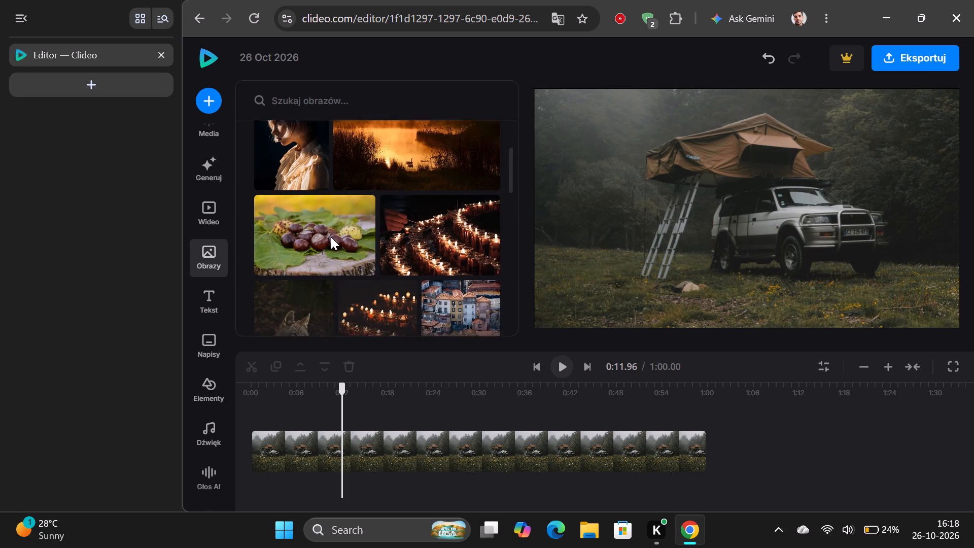
pyautogui.scroll(-3, 331, 237)
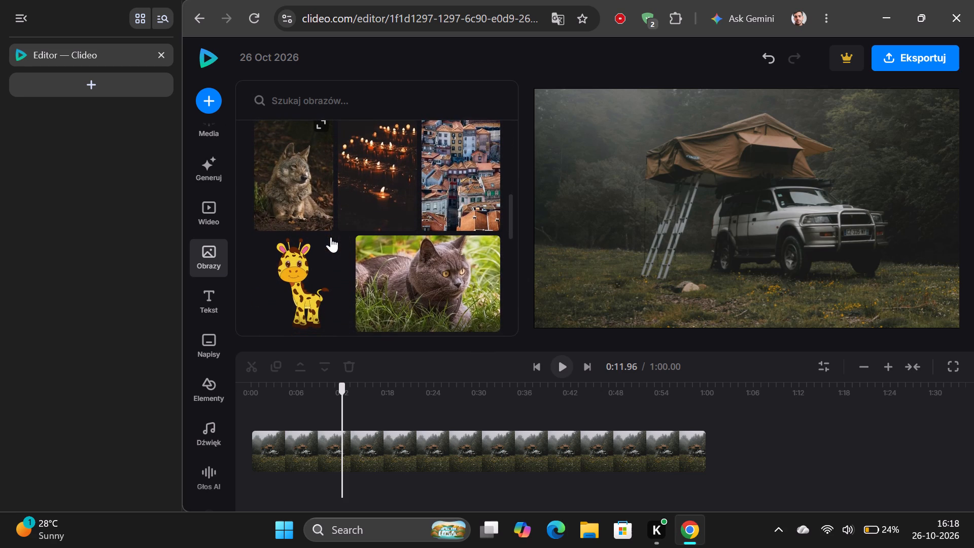
pyautogui.scroll(-1, 331, 237)
pyautogui.click(297, 204)
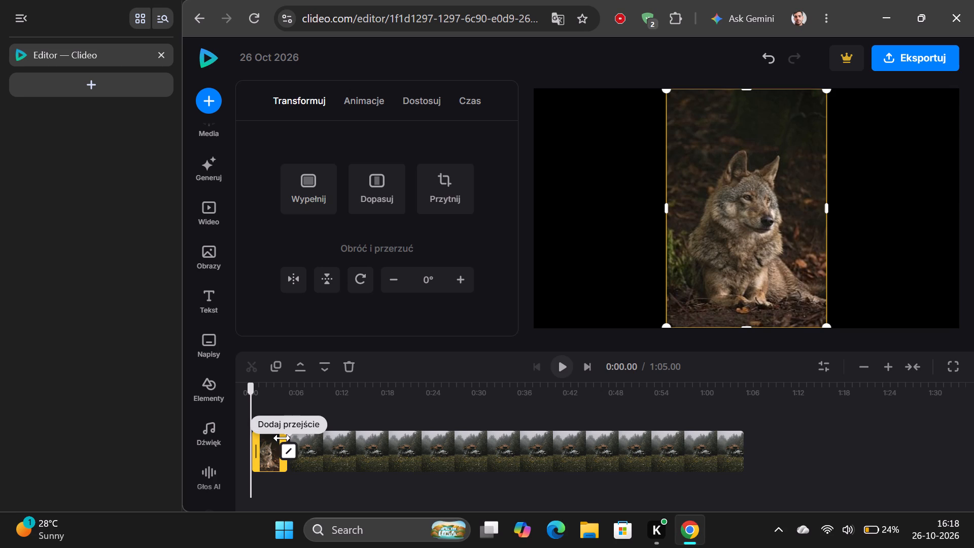
pyautogui.moveTo(282, 435); pyautogui.dragTo(316, 435)
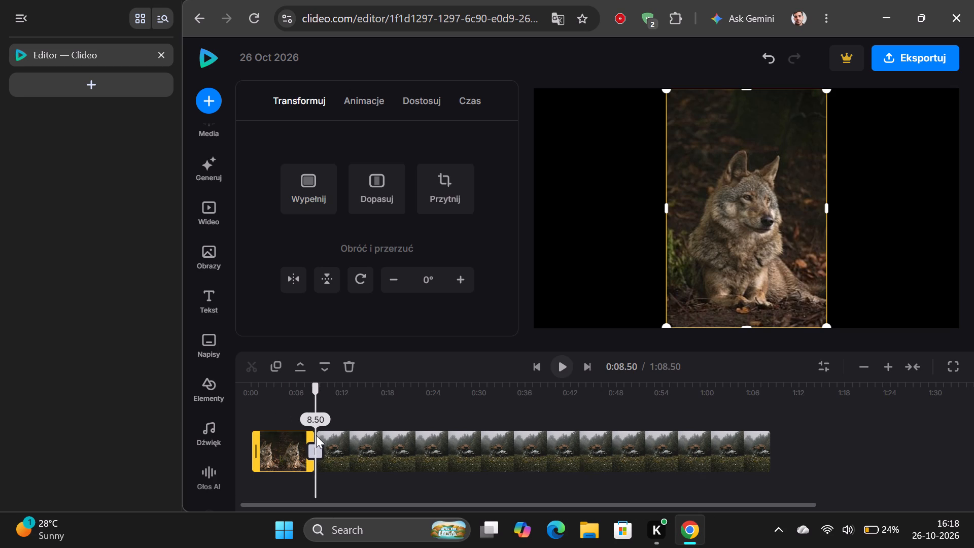
pyautogui.moveTo(316, 435); pyautogui.dragTo(340, 435)
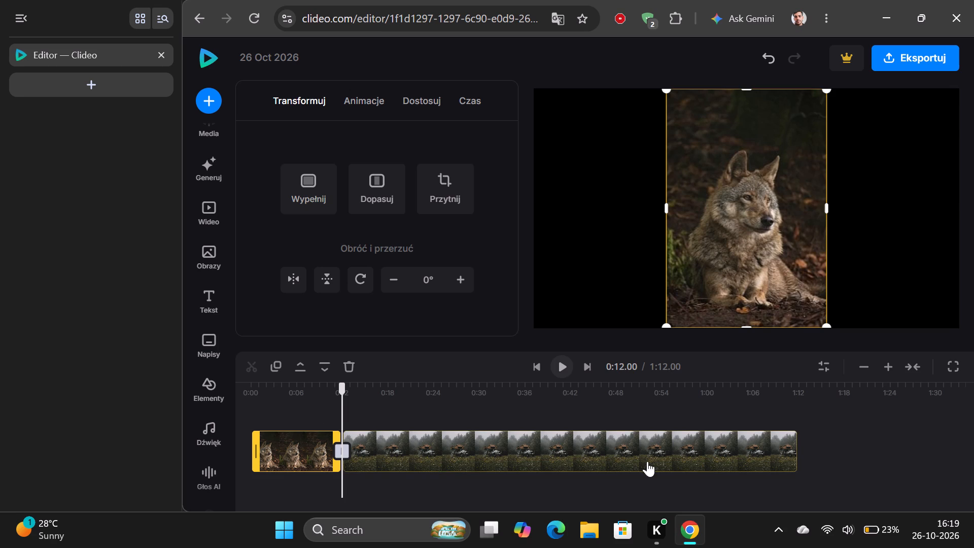
# Shorten the camping photo clip after the wolf so that it ends at about 0:25.4.
pyautogui.moveTo(796, 439); pyautogui.dragTo(461, 428)
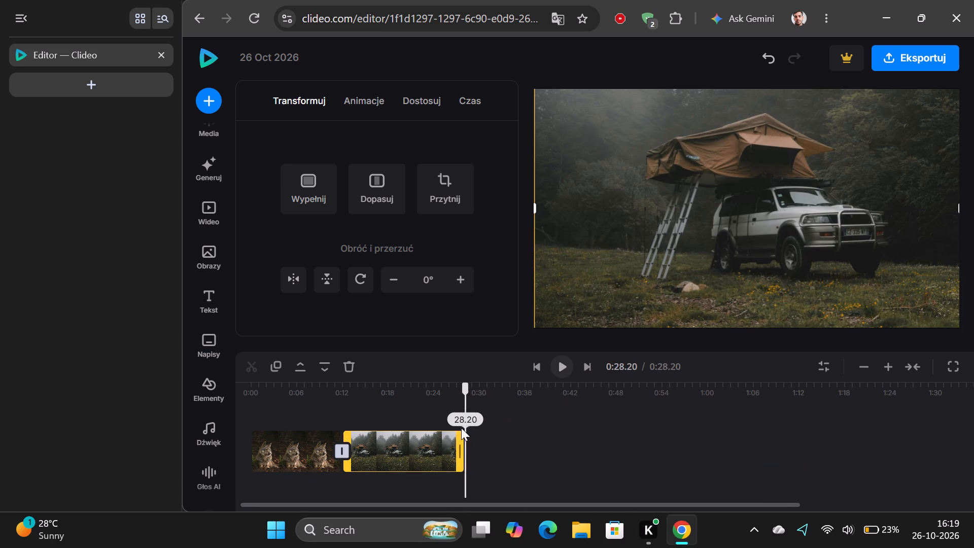
pyautogui.moveTo(461, 428); pyautogui.dragTo(442, 423)
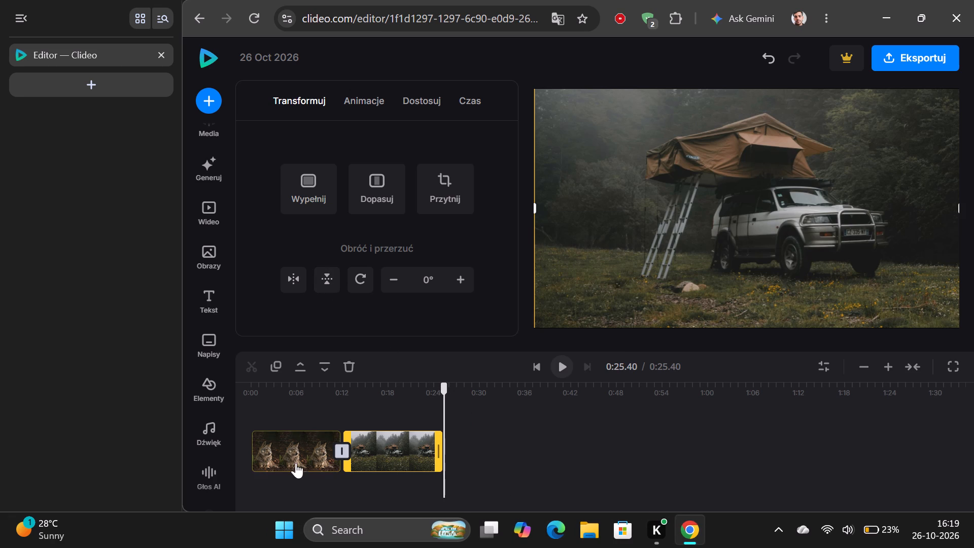
pyautogui.click(279, 456)
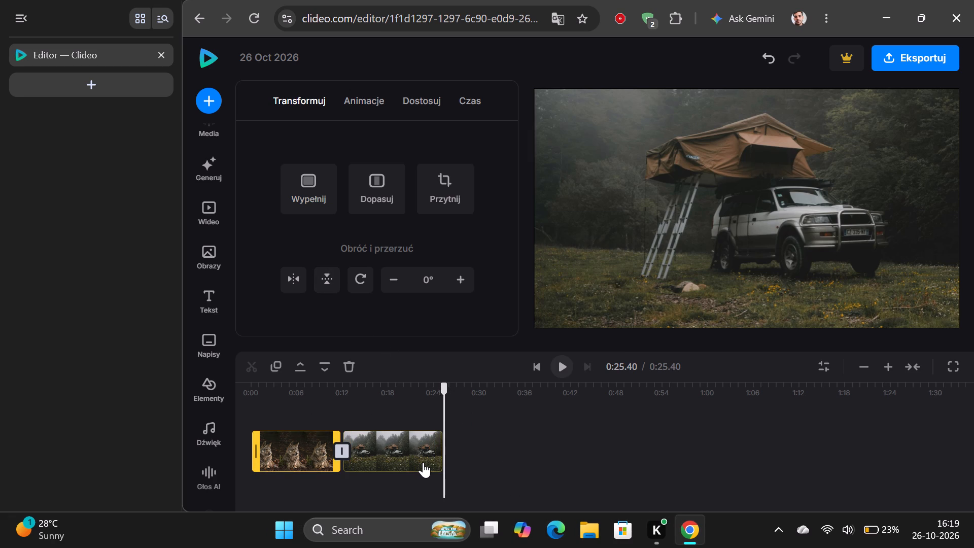
pyautogui.click(423, 462)
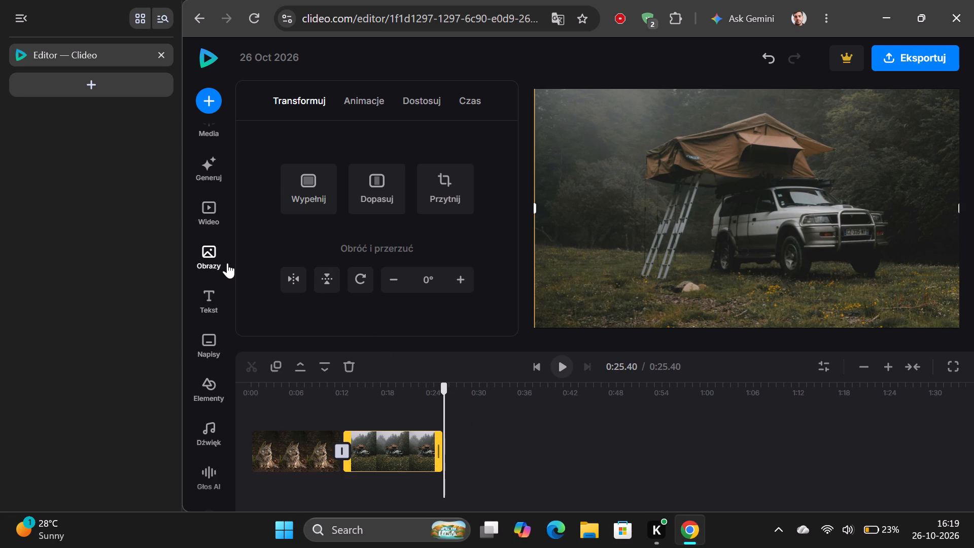
# Add the stock photo of the grey cat in grass after the camping clip and extend it to about 0:42.
pyautogui.click(214, 255)
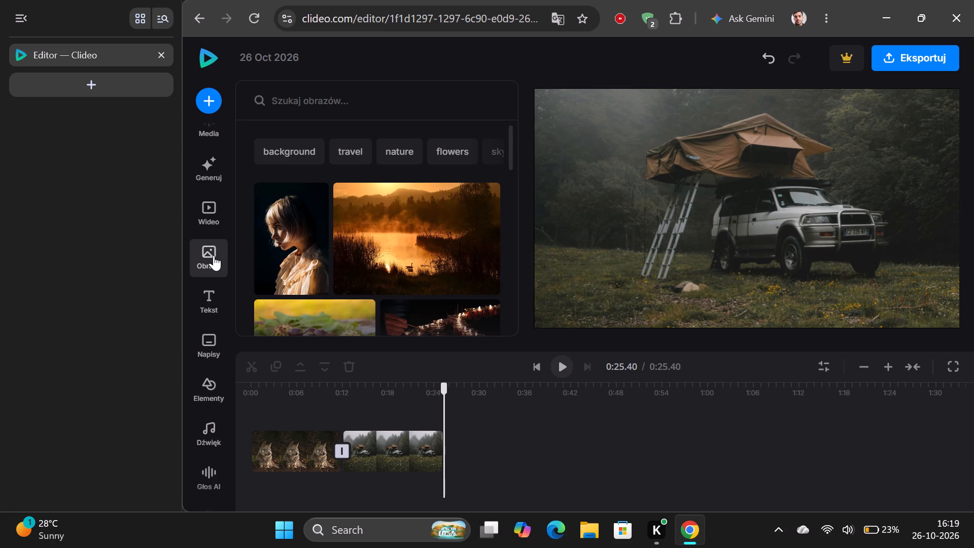
pyautogui.scroll(-3, 335, 253)
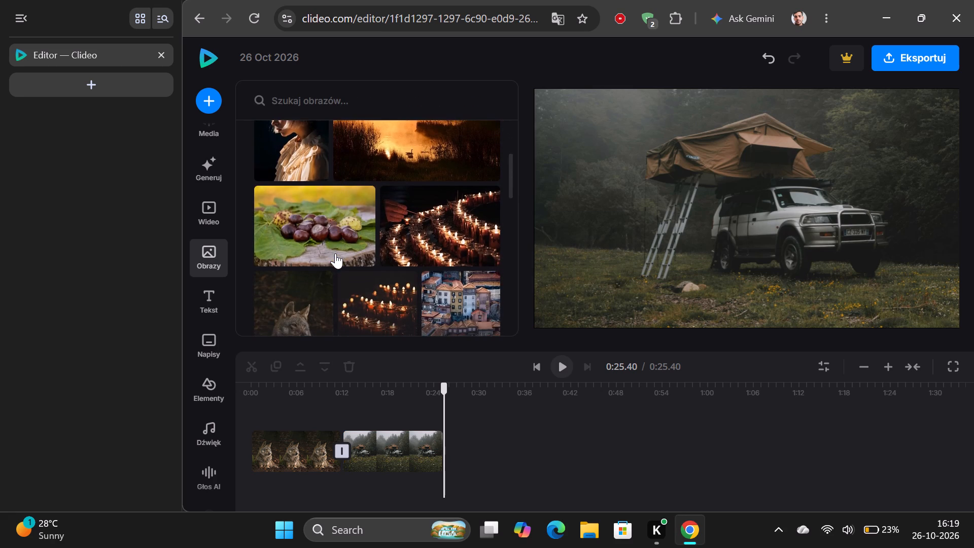
pyautogui.scroll(-3, 335, 253)
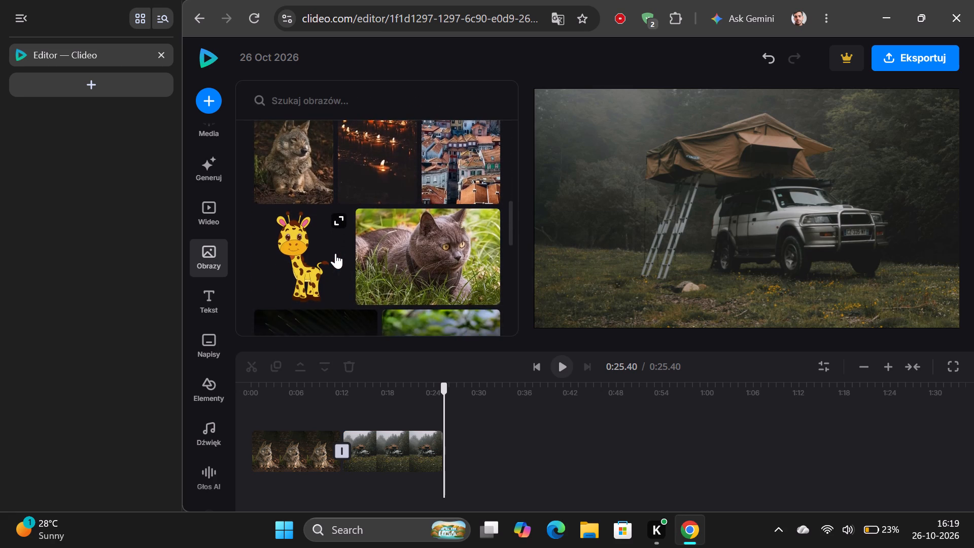
pyautogui.scroll(-2, 335, 253)
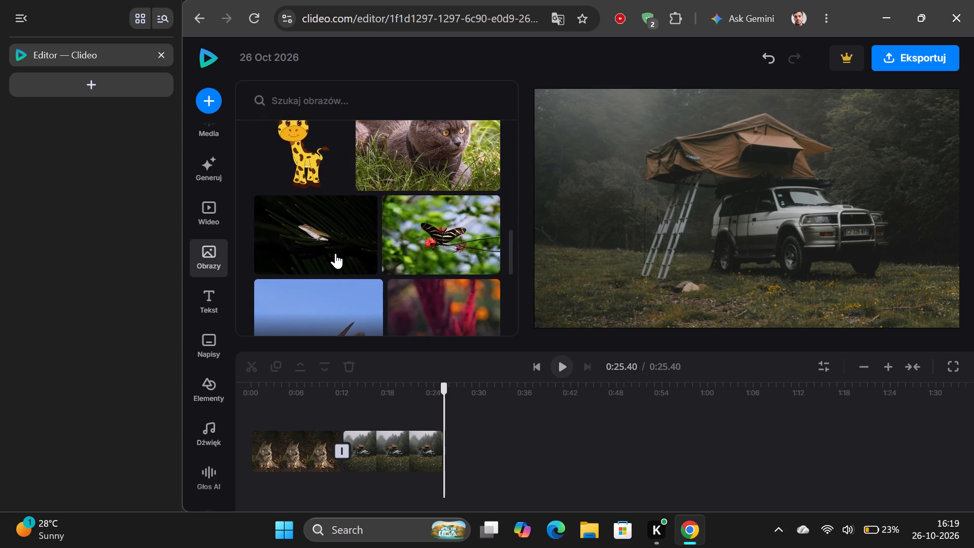
pyautogui.scroll(-1, 335, 253)
pyautogui.click(386, 242)
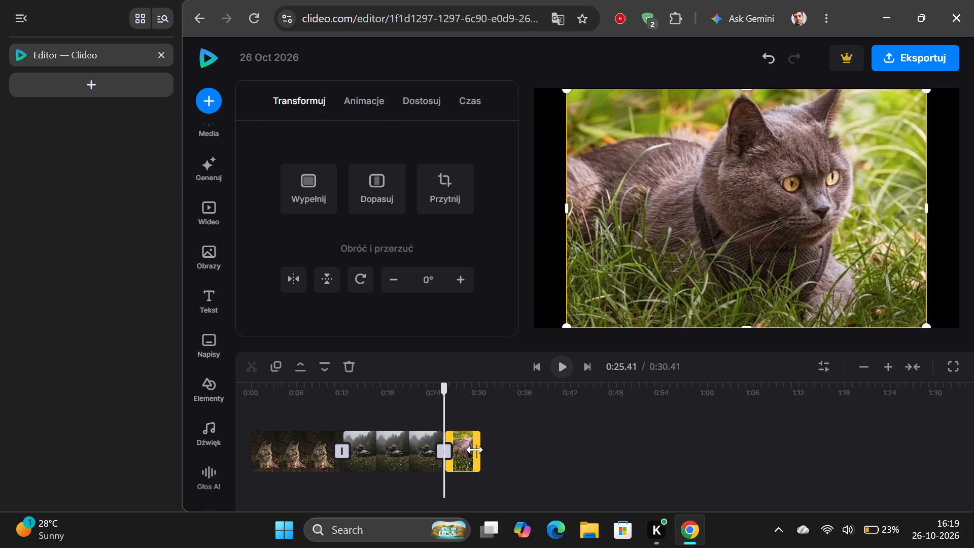
pyautogui.moveTo(475, 450); pyautogui.dragTo(500, 452)
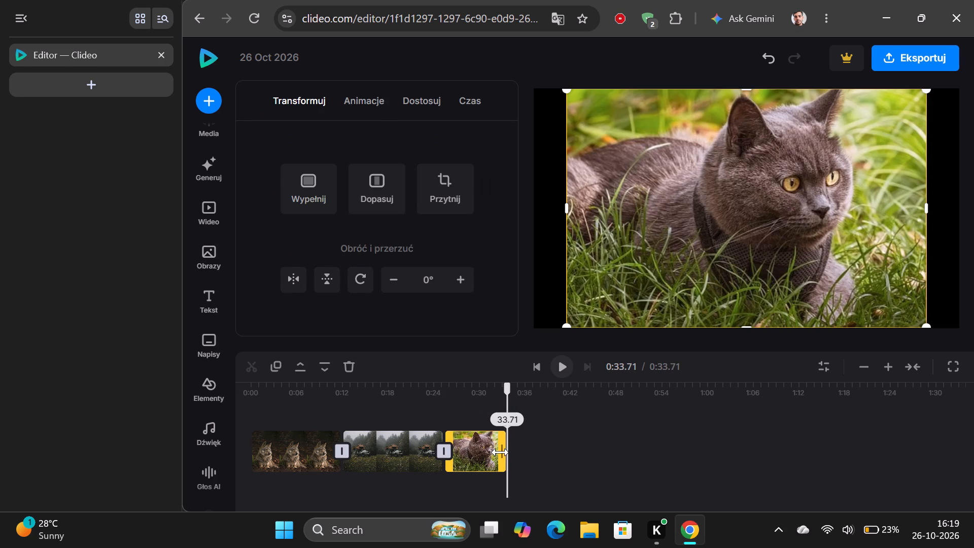
pyautogui.moveTo(500, 452); pyautogui.dragTo(564, 448)
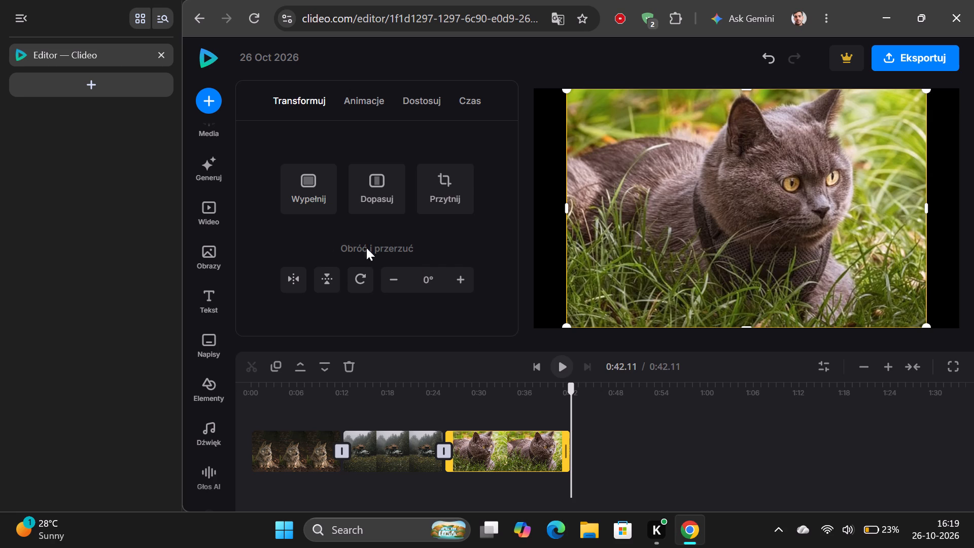
# Add the stock photo of the orange zinnia flower after the grey cat clip and extend it to about 0:55.4.
pyautogui.click(202, 335)
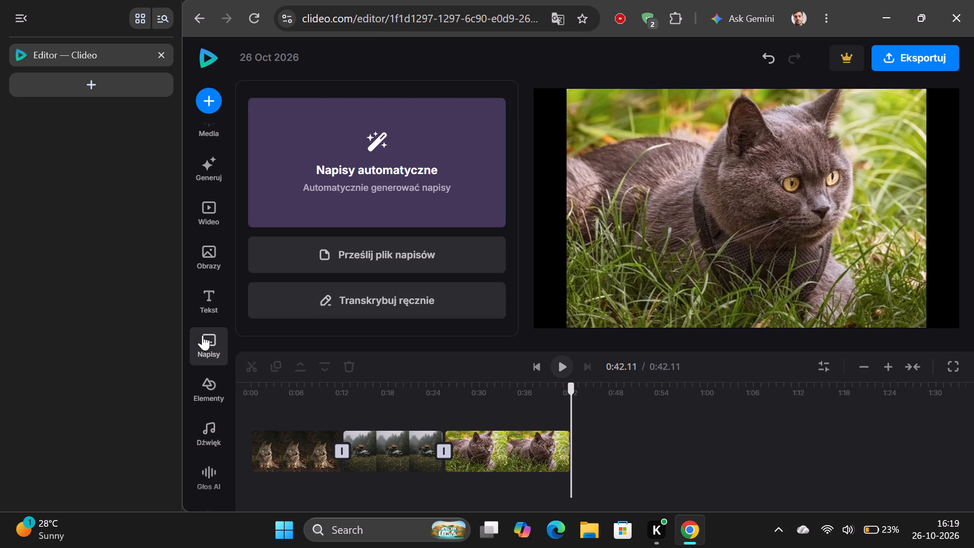
pyautogui.click(198, 265)
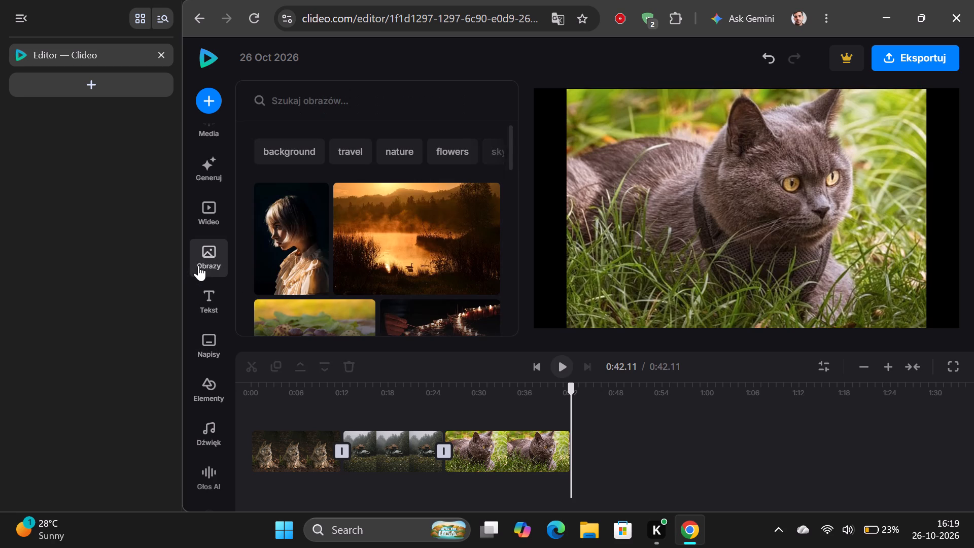
pyautogui.scroll(-4, 464, 204)
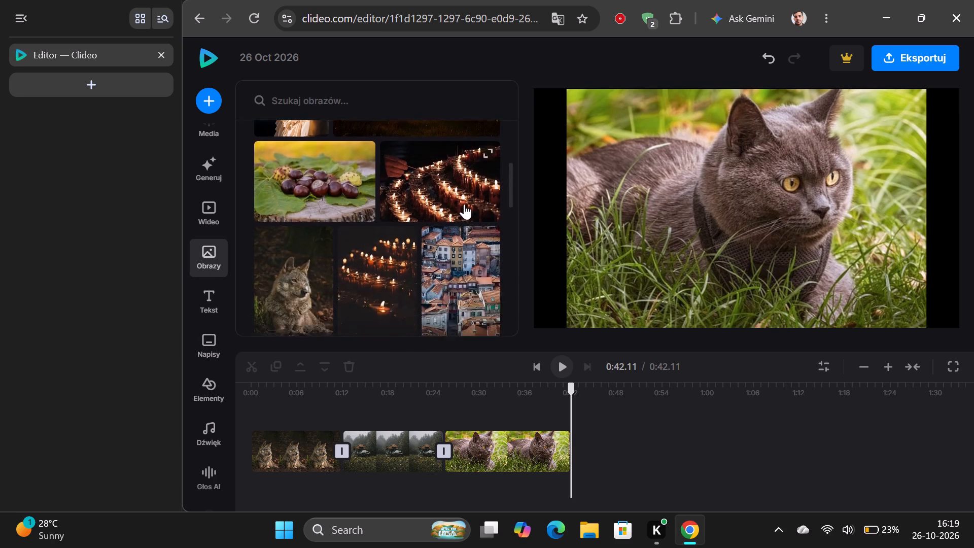
pyautogui.scroll(-3, 464, 204)
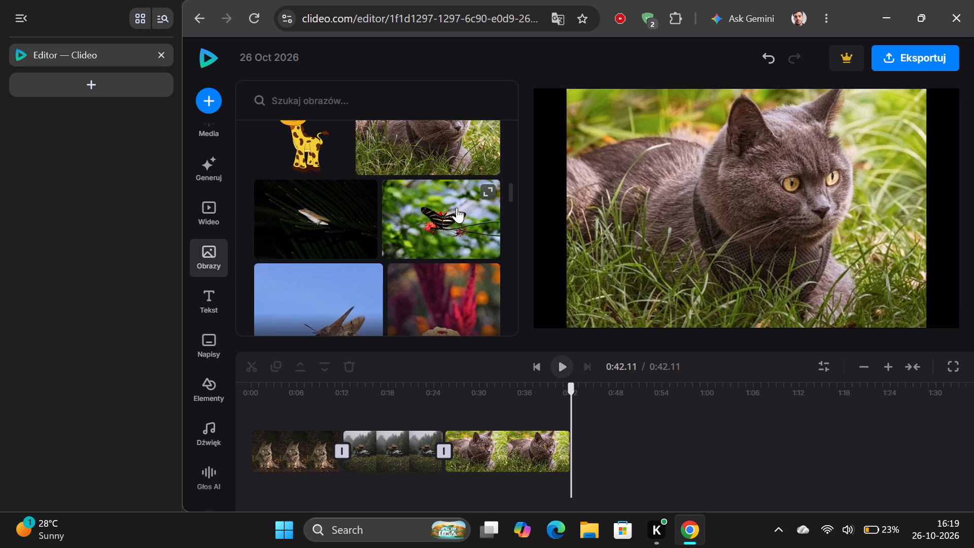
pyautogui.scroll(-1, 423, 231)
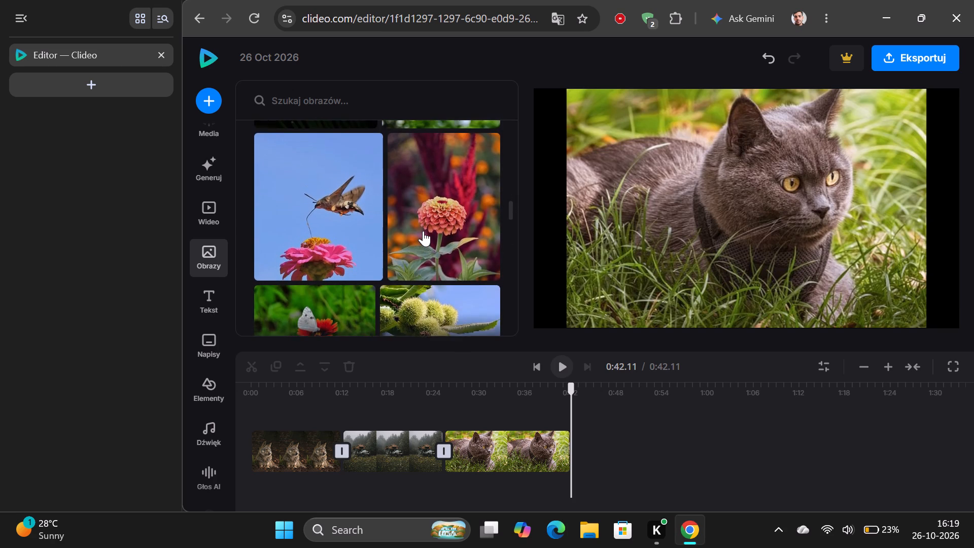
pyautogui.scroll(-1, 423, 231)
pyautogui.click(423, 231)
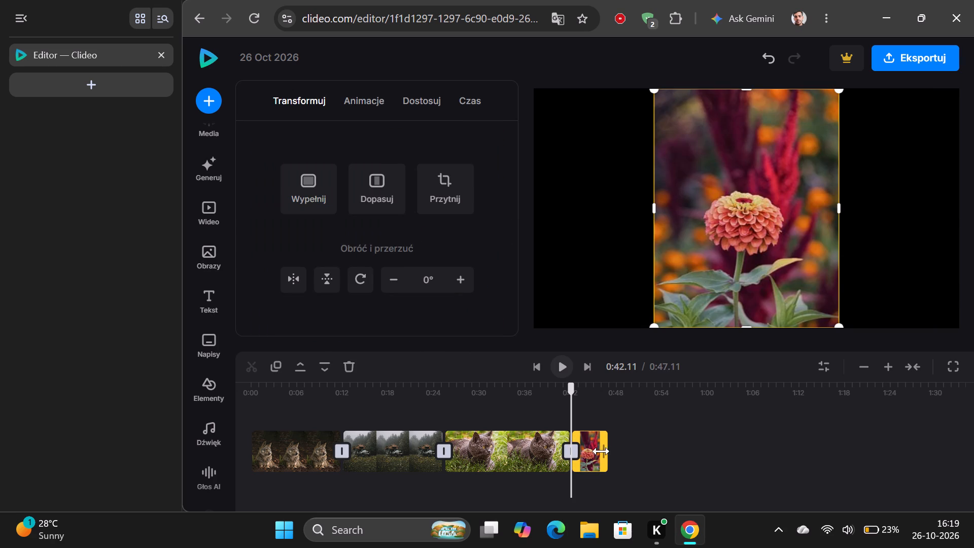
pyautogui.moveTo(602, 451); pyautogui.dragTo(663, 448)
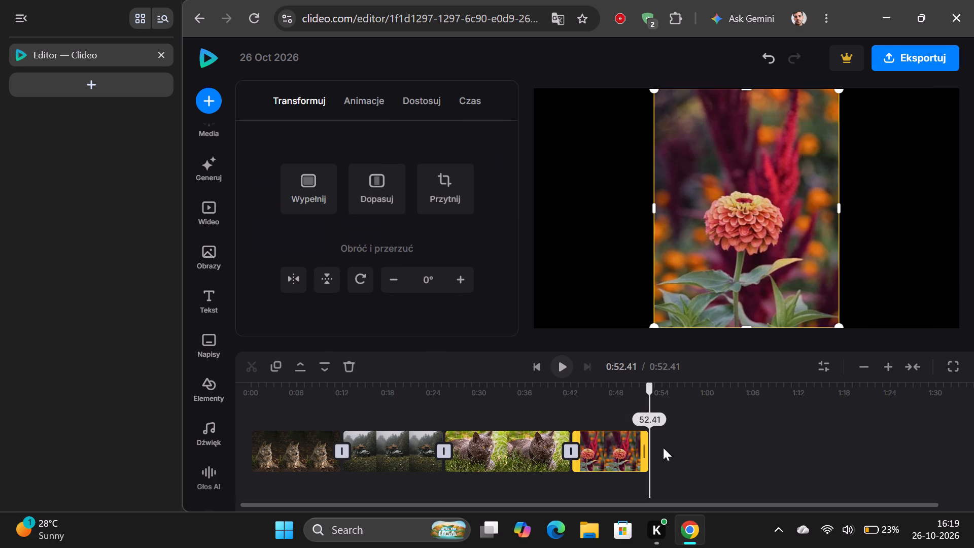
pyautogui.moveTo(663, 448); pyautogui.dragTo(666, 448)
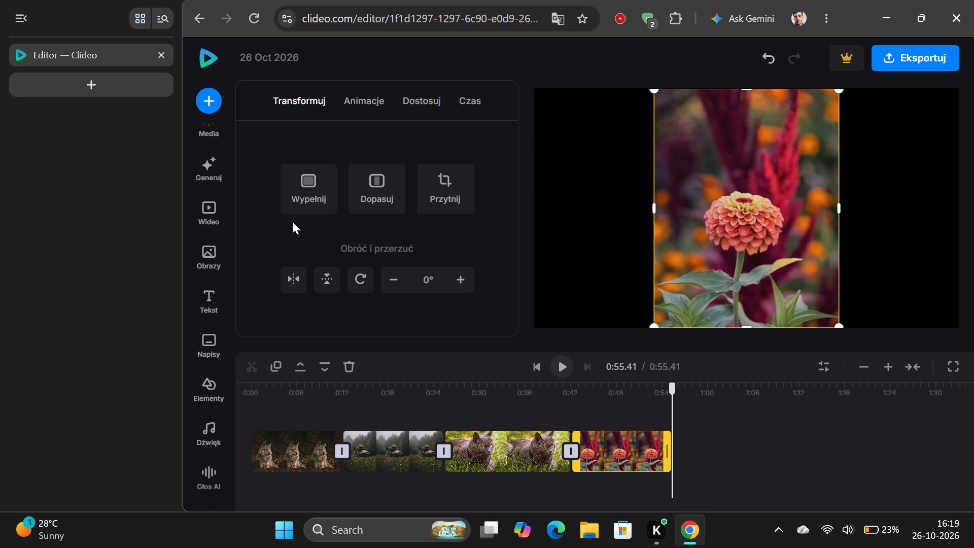
# Add the stock photo of the black tortoiseshell cat after the zinnia clip and extend it to about 1:12.5.
pyautogui.click(213, 258)
pyautogui.scroll(-4, 327, 257)
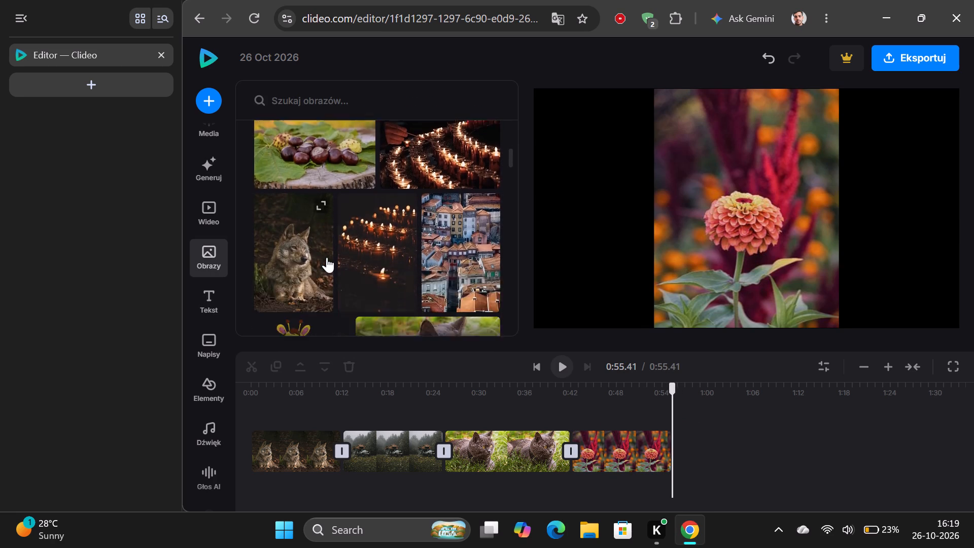
pyautogui.scroll(-3, 327, 257)
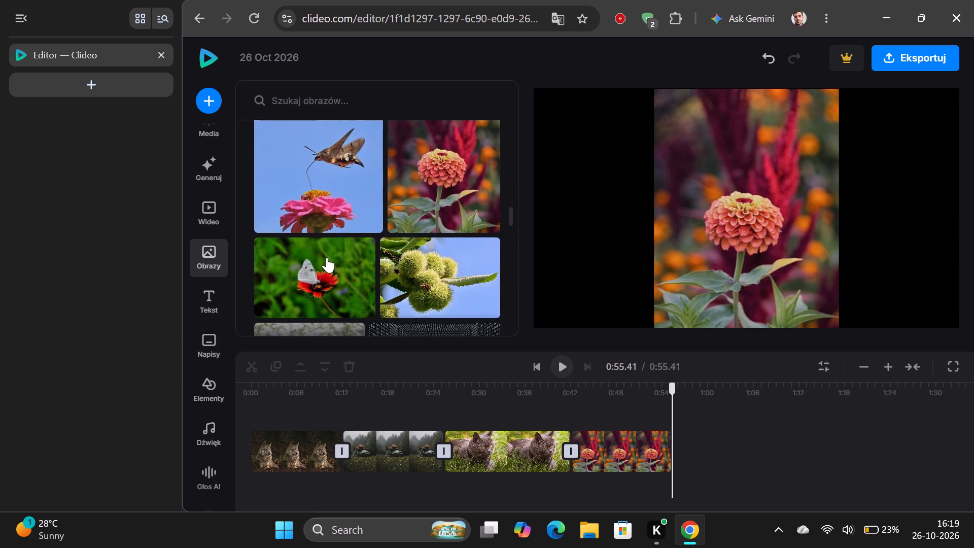
pyautogui.scroll(-7, 327, 257)
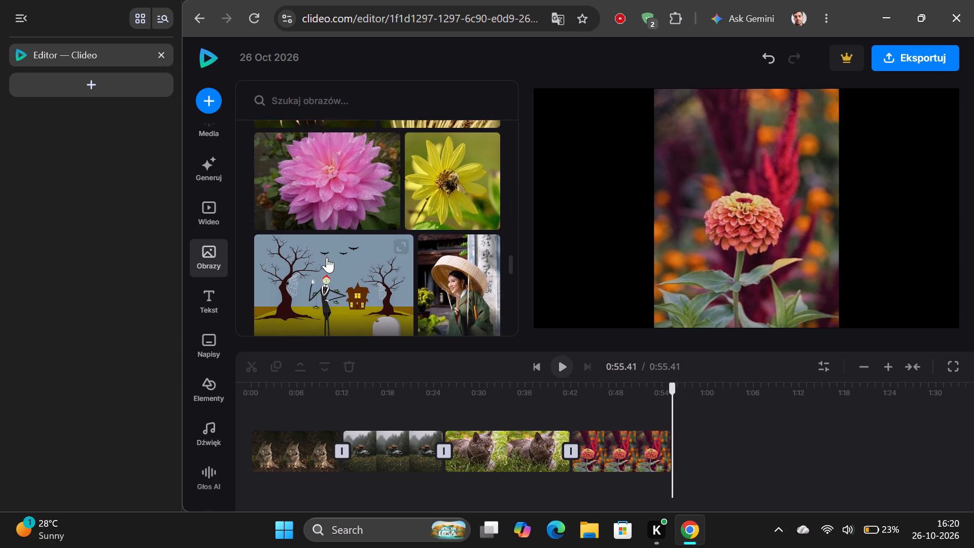
pyautogui.scroll(-4, 327, 257)
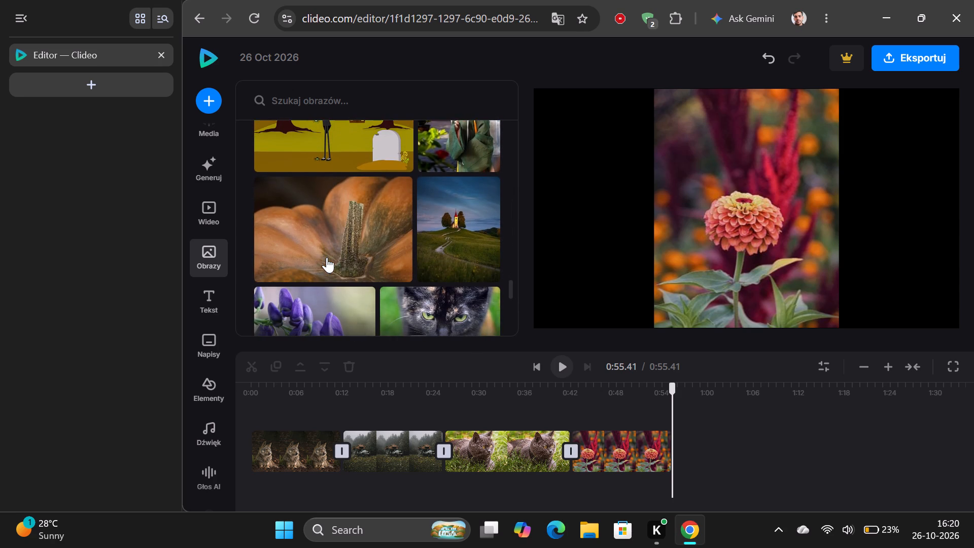
pyautogui.scroll(-2, 327, 257)
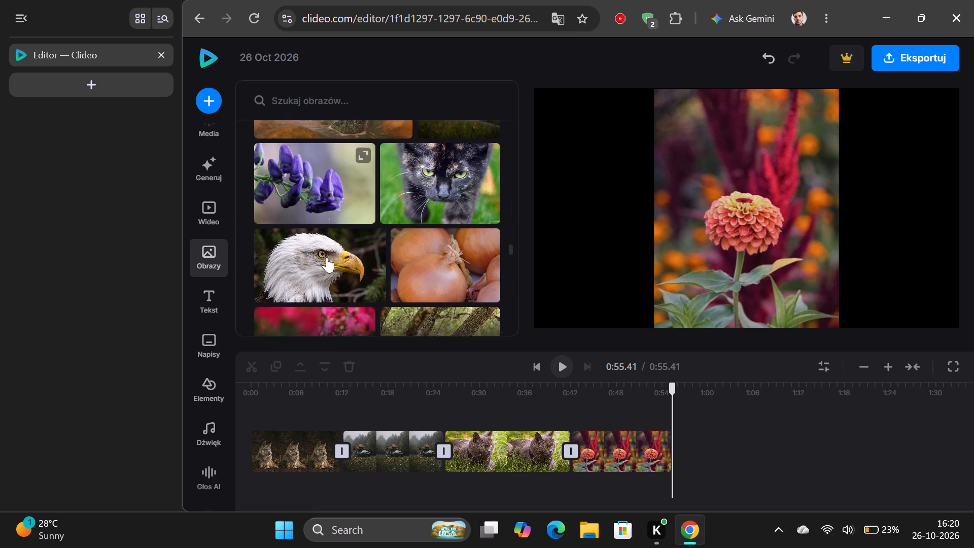
pyautogui.click(451, 193)
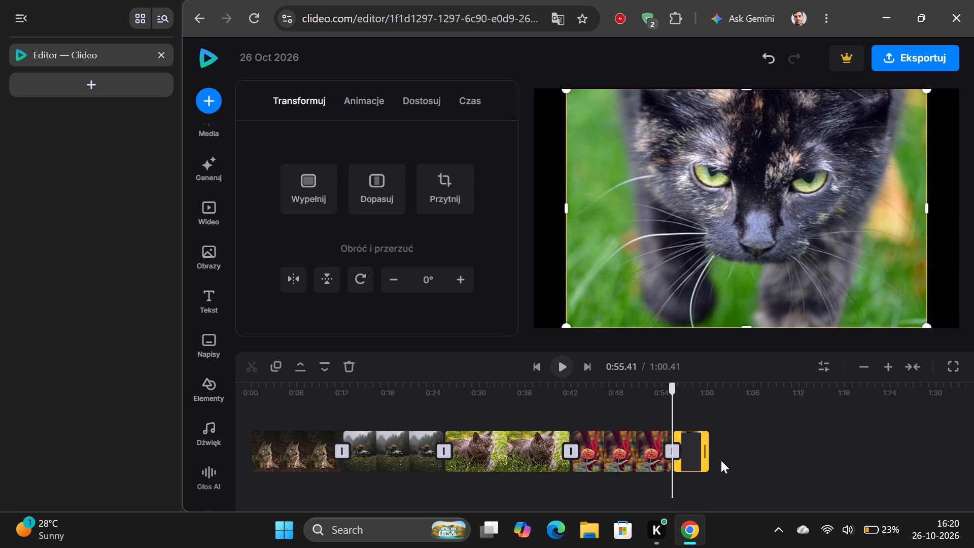
pyautogui.moveTo(705, 451); pyautogui.dragTo(750, 449)
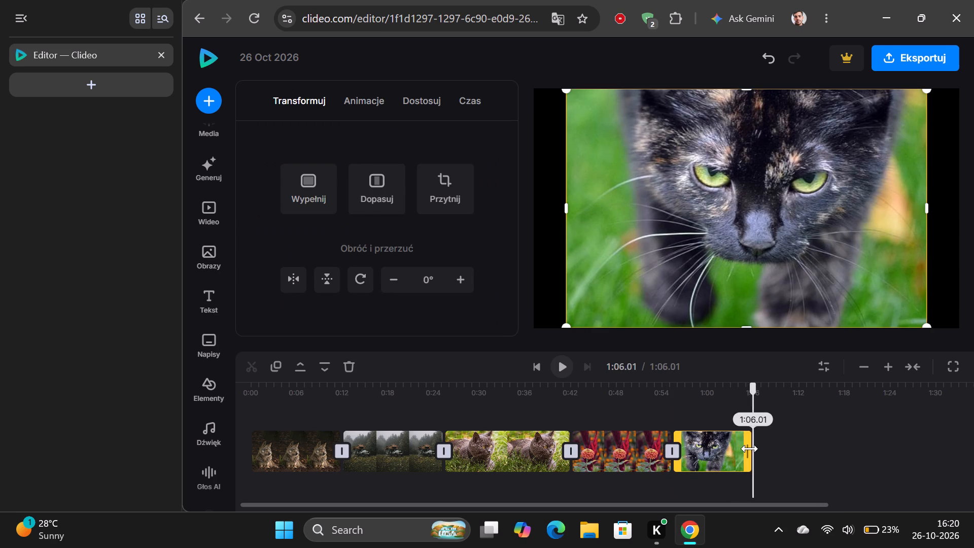
pyautogui.moveTo(750, 449); pyautogui.dragTo(797, 439)
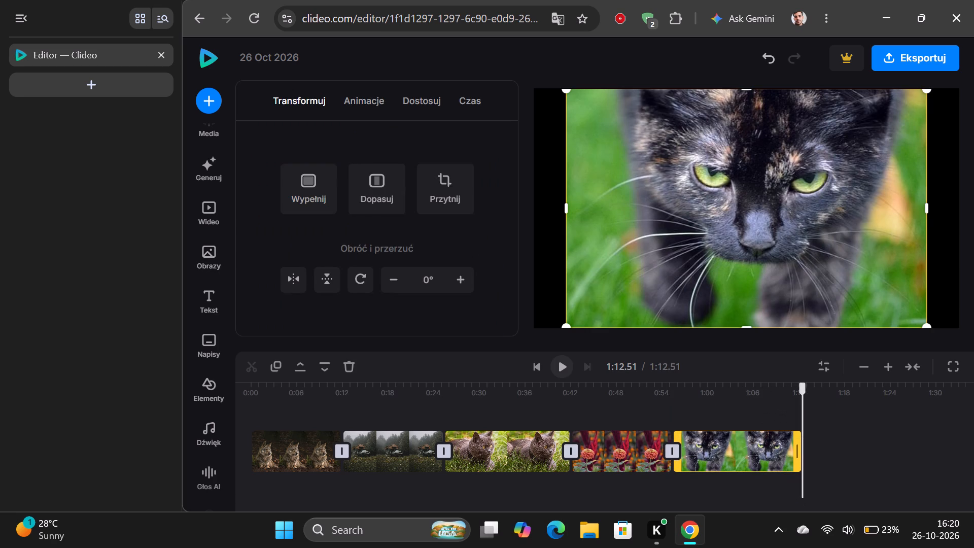
# Add the music track Price of Freedom by Daddy_s_Music at the very start of the timeline.
pyautogui.click(301, 450)
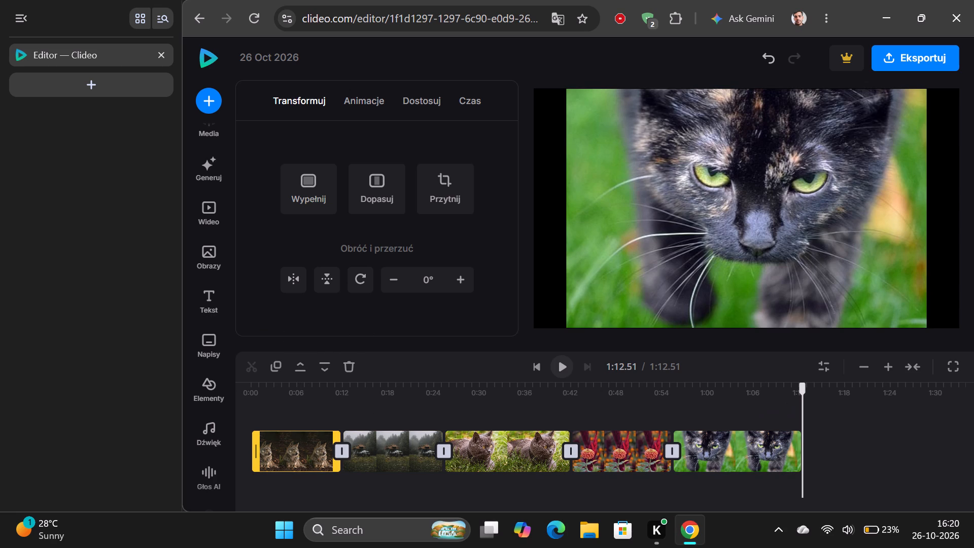
pyautogui.moveTo(806, 403); pyautogui.dragTo(347, 408)
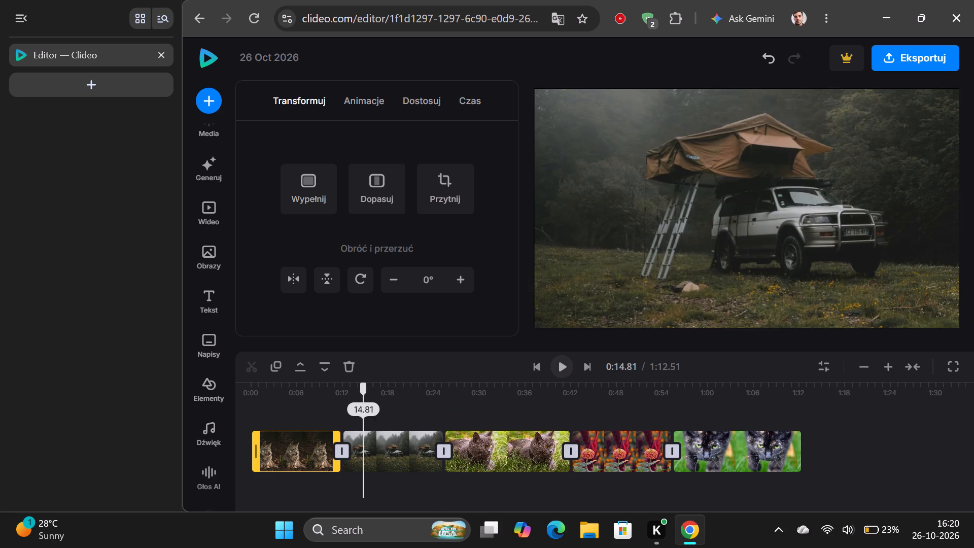
pyautogui.moveTo(347, 408); pyautogui.dragTo(165, 412)
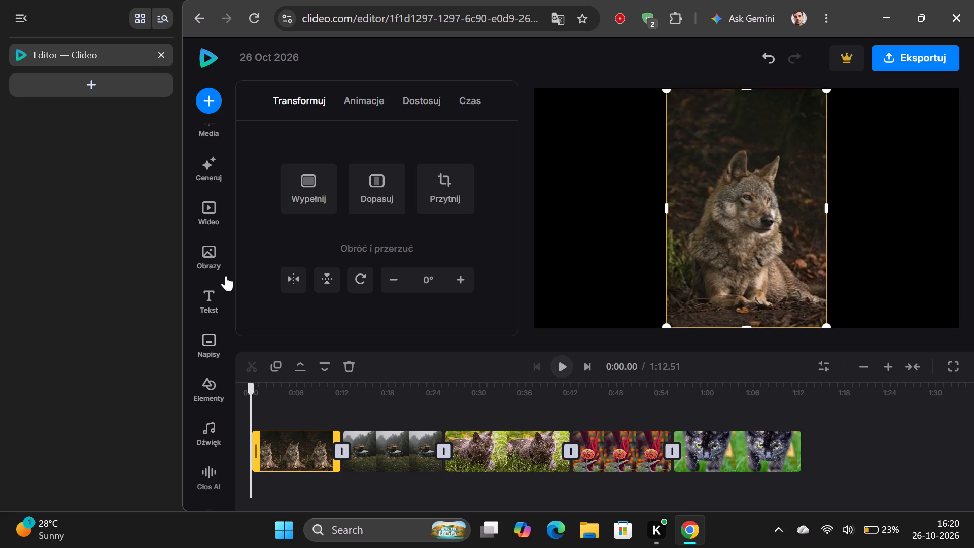
pyautogui.click(215, 444)
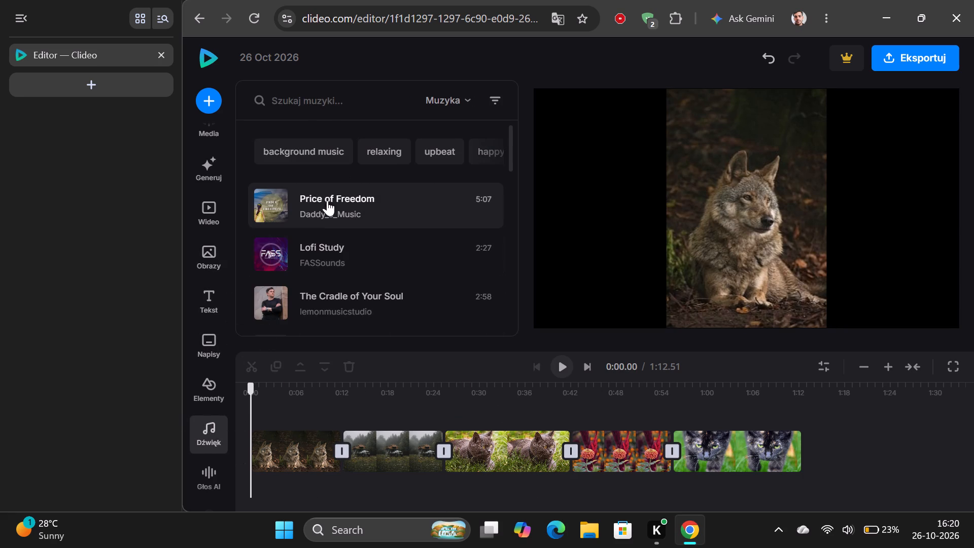
pyautogui.click(327, 198)
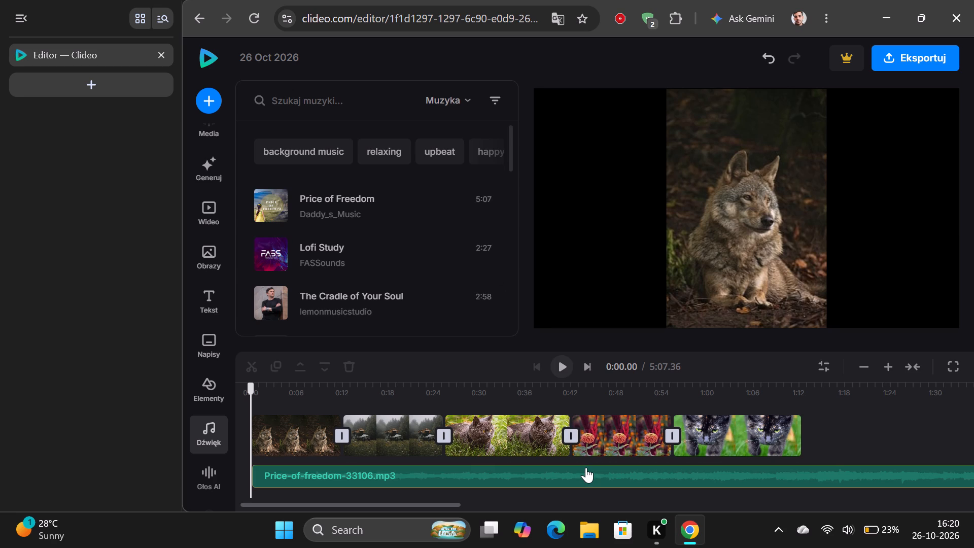
# Trim the end of the Price of Freedom track to match the end of the last photo clip at 1:12.51.
pyautogui.click(861, 375)
pyautogui.click(861, 375)
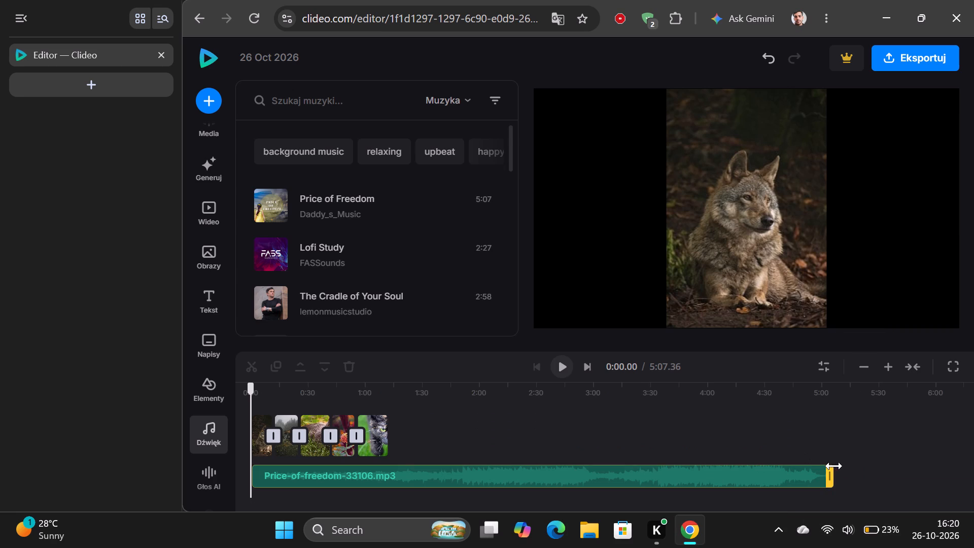
pyautogui.moveTo(834, 471); pyautogui.dragTo(625, 468)
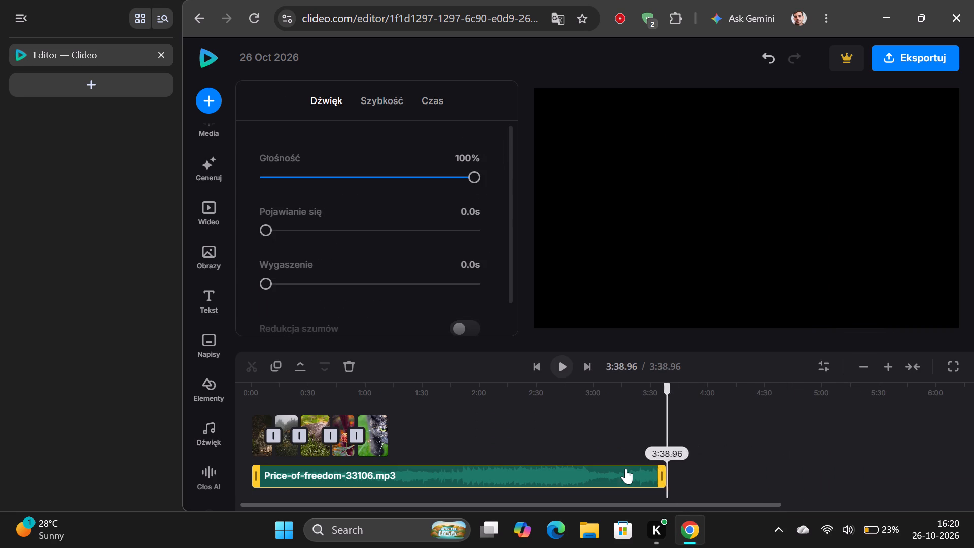
pyautogui.moveTo(625, 468); pyautogui.dragTo(405, 453)
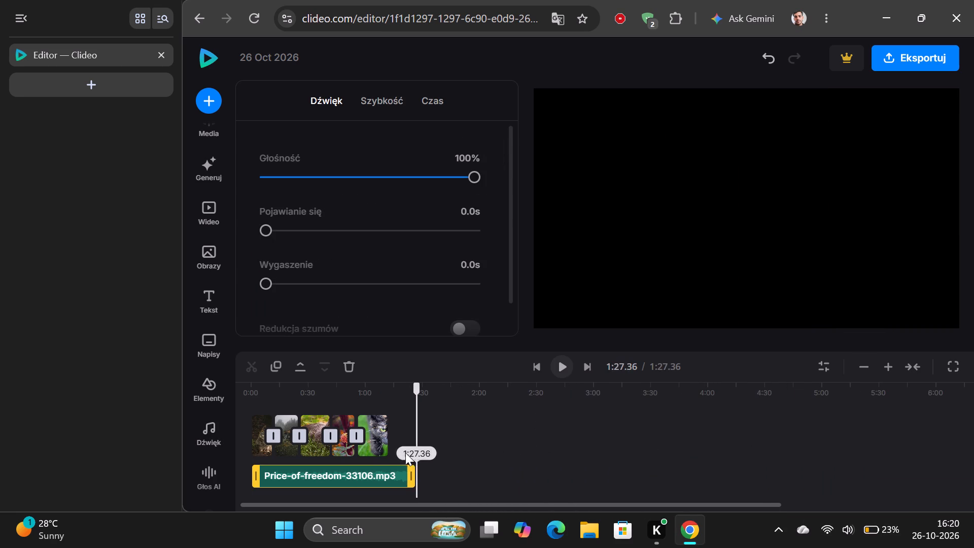
pyautogui.moveTo(405, 453); pyautogui.dragTo(392, 449)
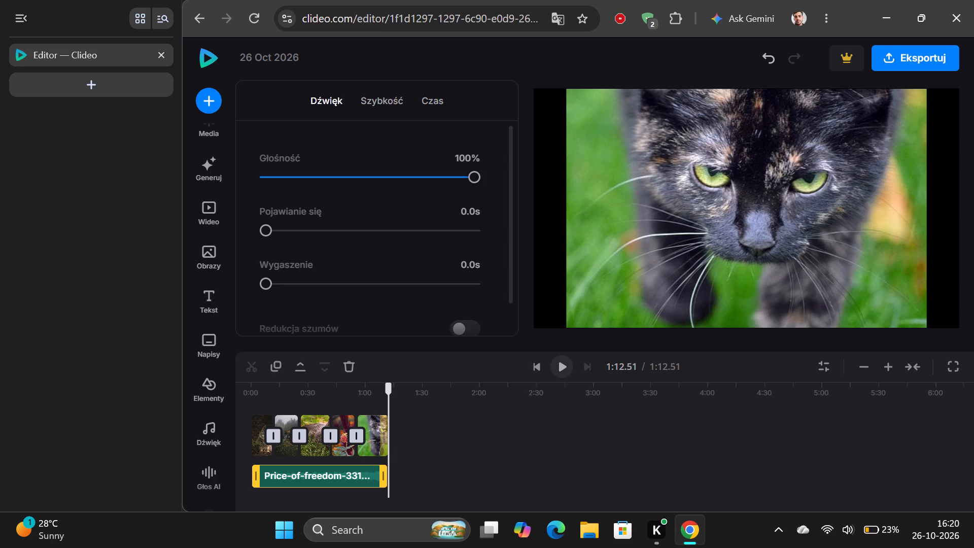
# Preview the slideshow with its music from the beginning, replaying the wolf and camping clips.
pyautogui.click(892, 364)
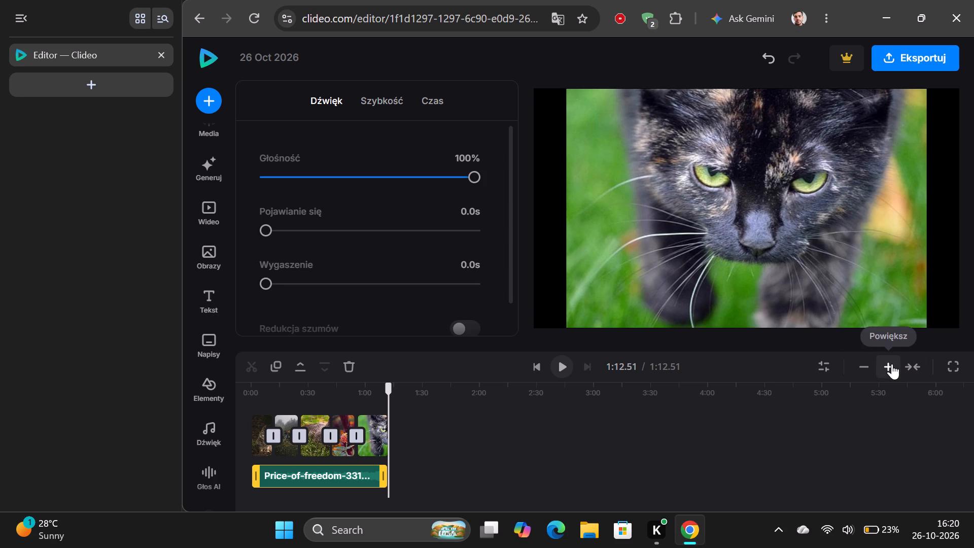
pyautogui.click(892, 364)
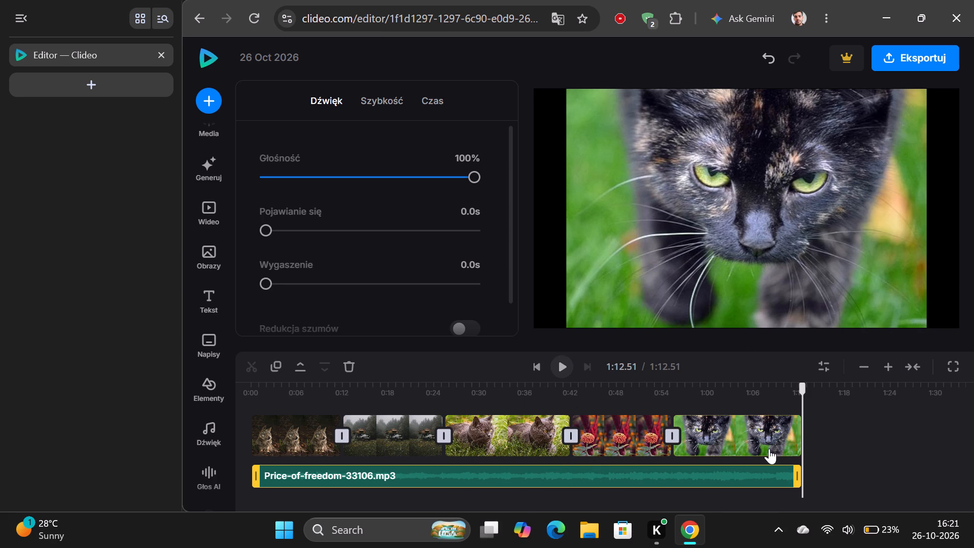
pyautogui.moveTo(803, 392); pyautogui.dragTo(575, 406)
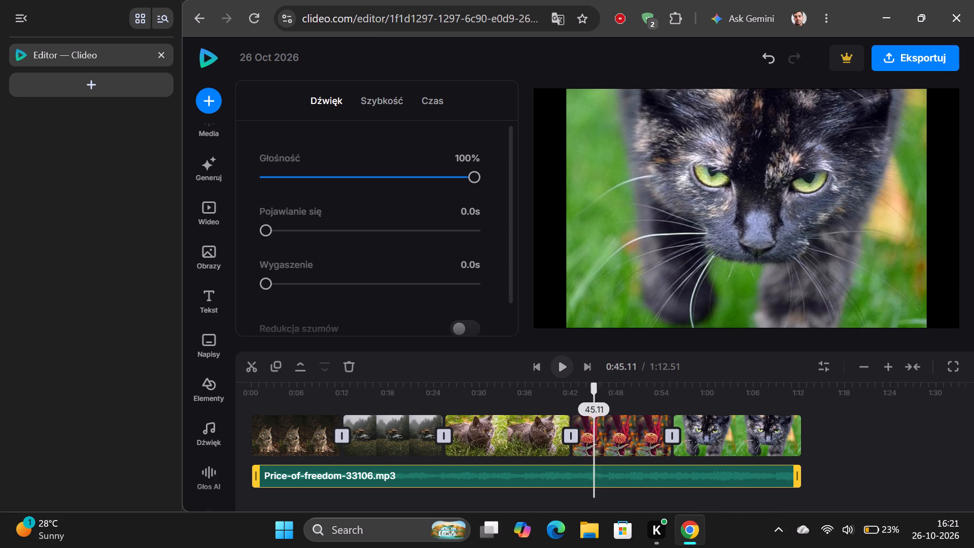
pyautogui.moveTo(575, 406); pyautogui.dragTo(198, 481)
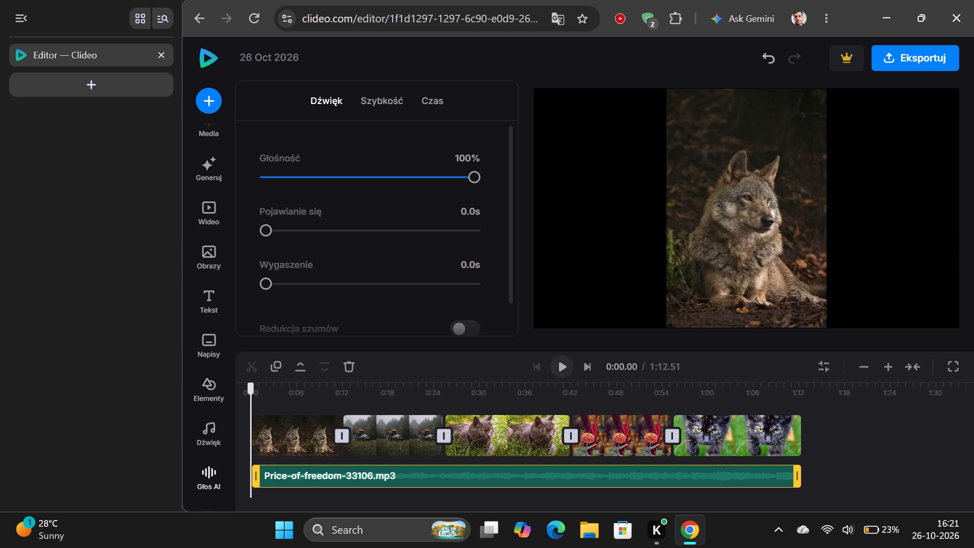
pyautogui.click(561, 364)
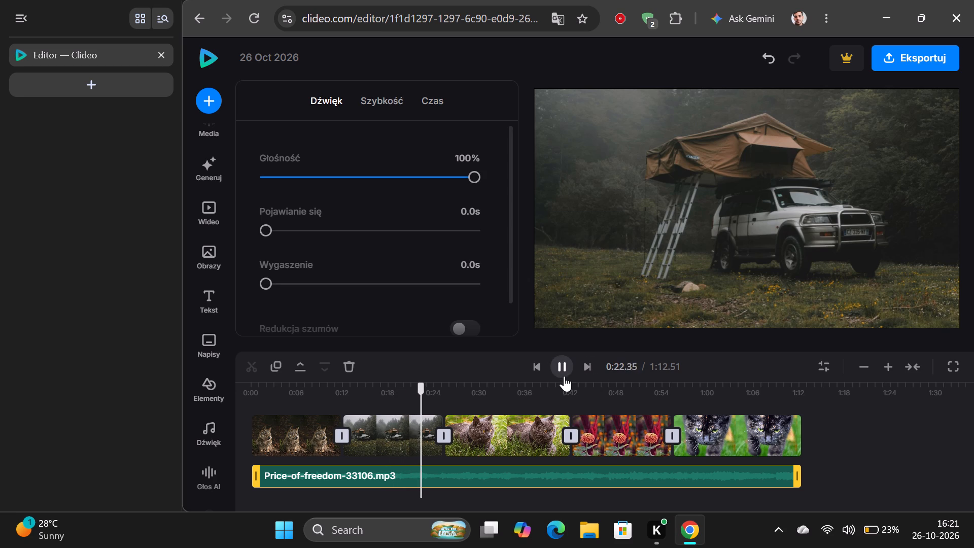
pyautogui.click(565, 363)
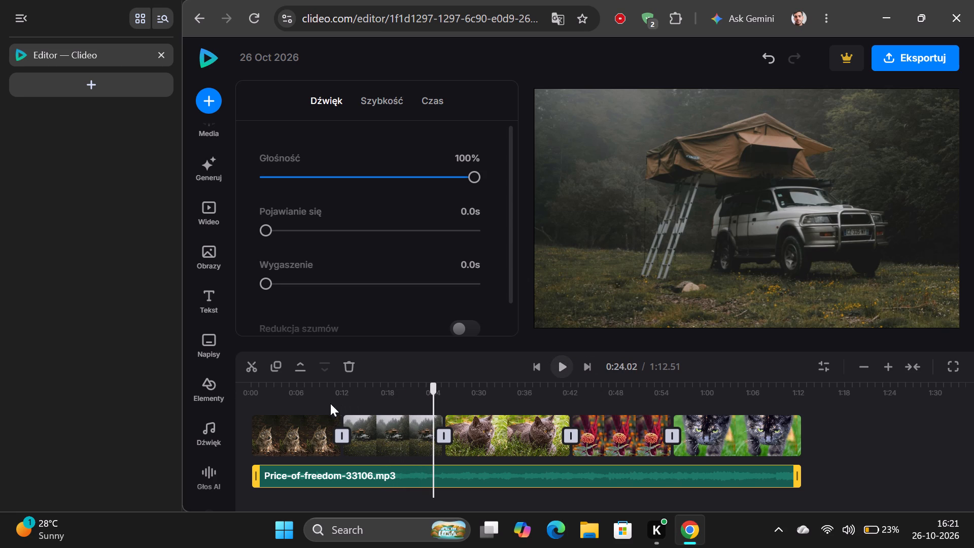
pyautogui.click(434, 397)
pyautogui.moveTo(434, 397); pyautogui.dragTo(254, 425)
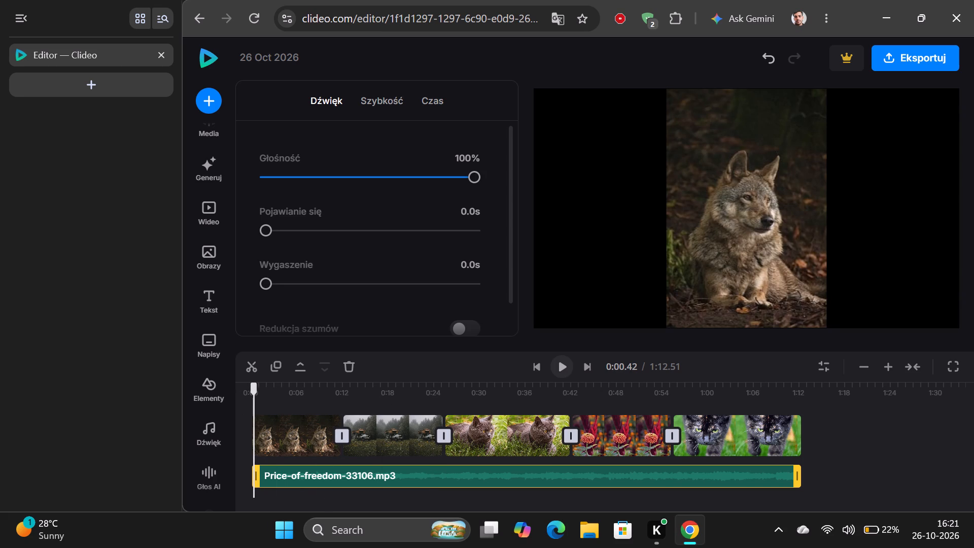
pyautogui.click(560, 367)
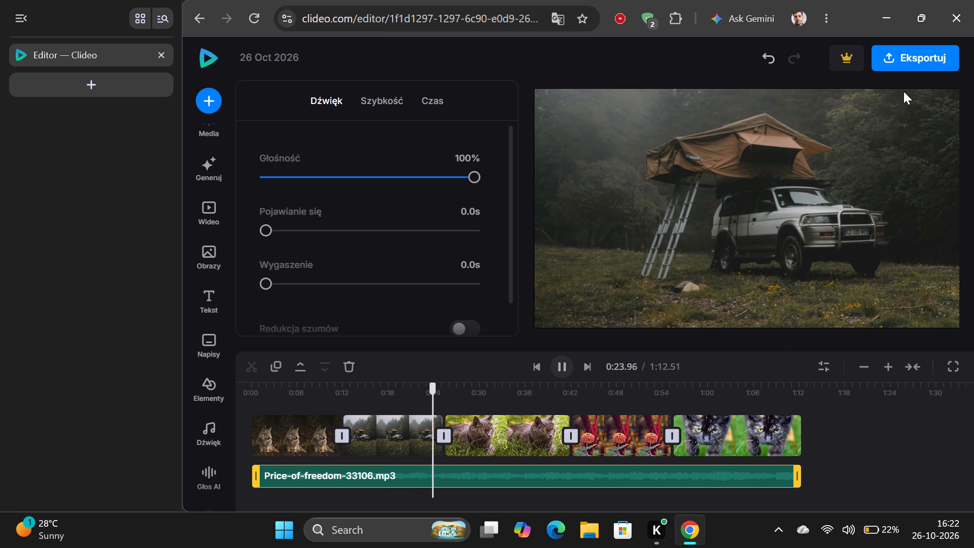
# Export the slideshow video in 720p HD quality.
pyautogui.click(912, 59)
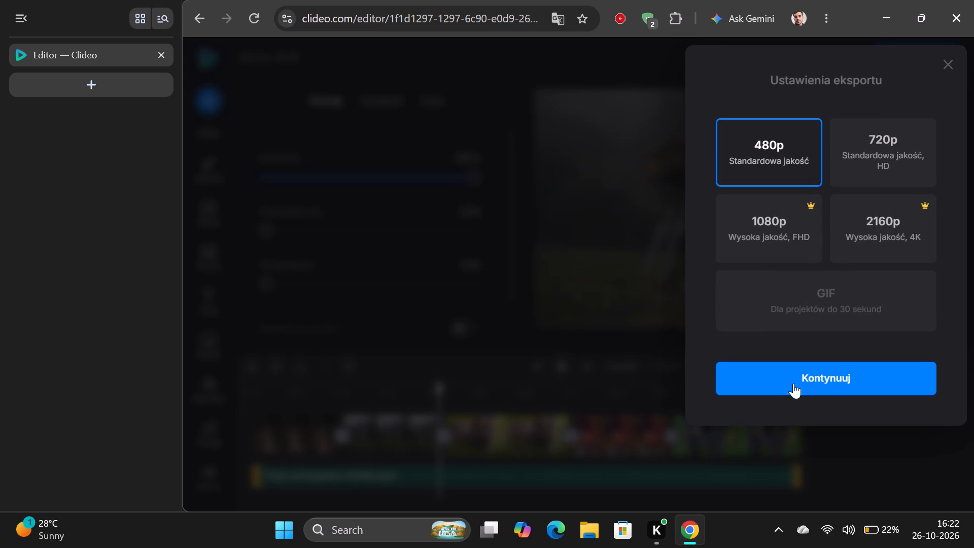
pyautogui.click(870, 148)
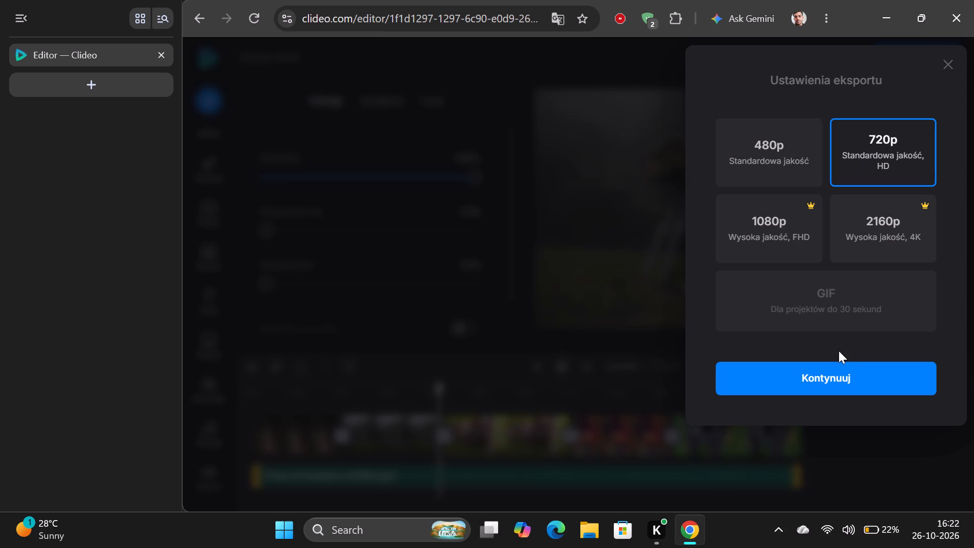
pyautogui.click(837, 385)
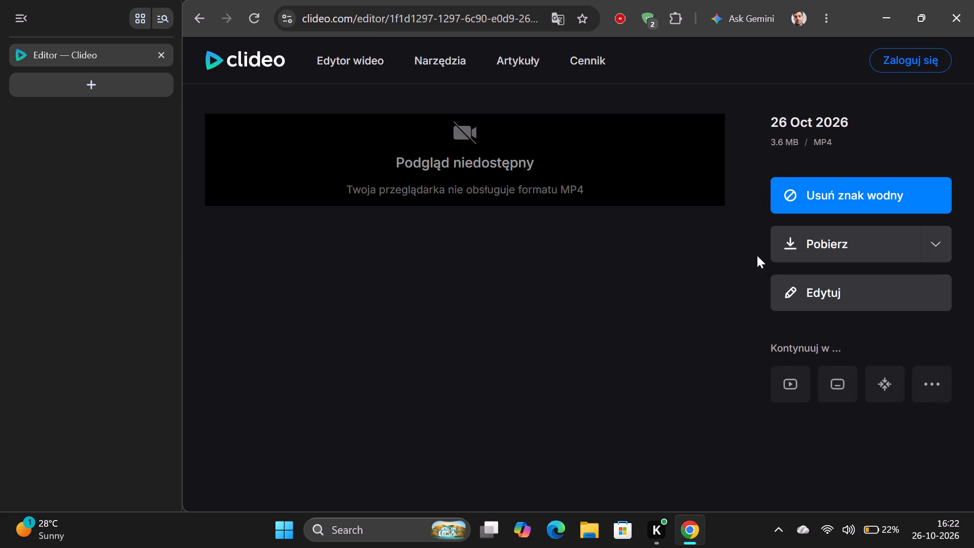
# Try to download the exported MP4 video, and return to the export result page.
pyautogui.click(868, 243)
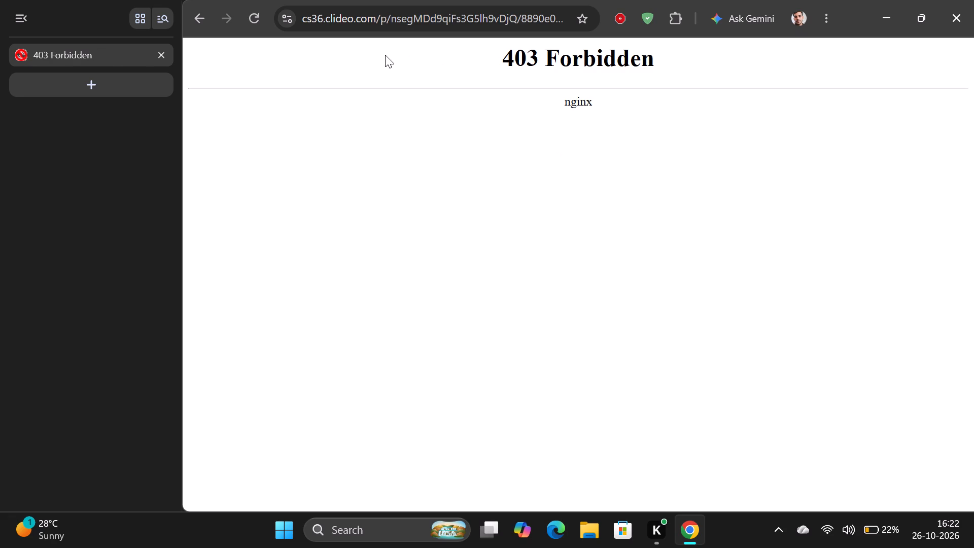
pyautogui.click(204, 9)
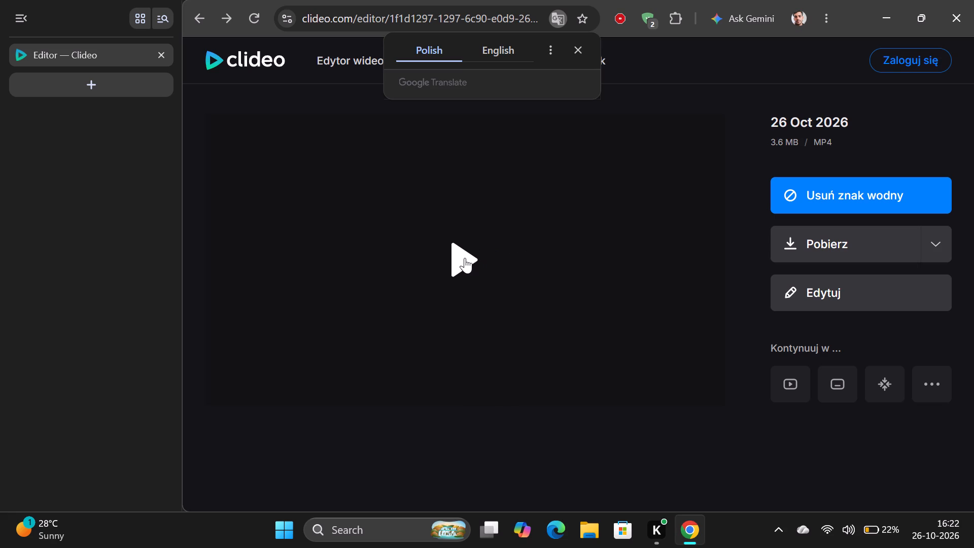
# Play the preview of the exported video.
pyautogui.click(463, 258)
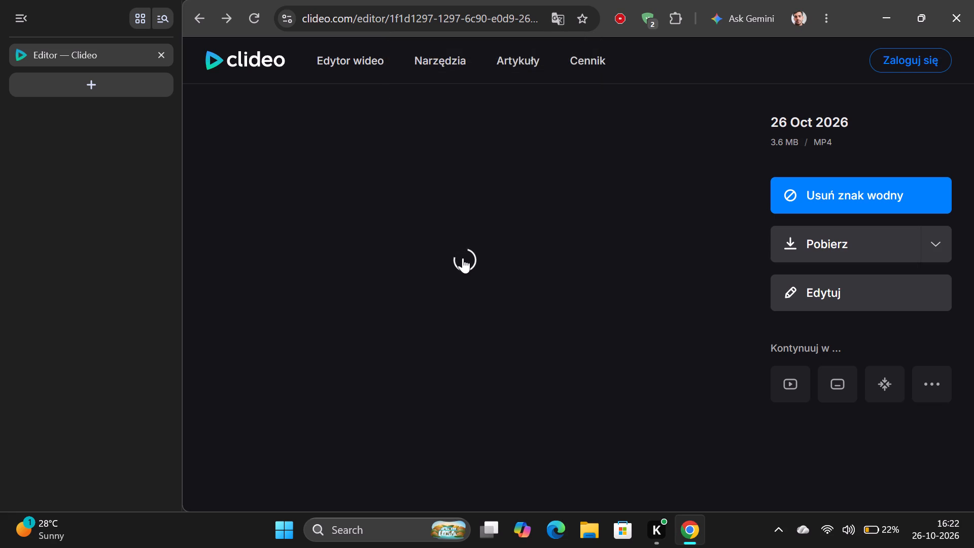
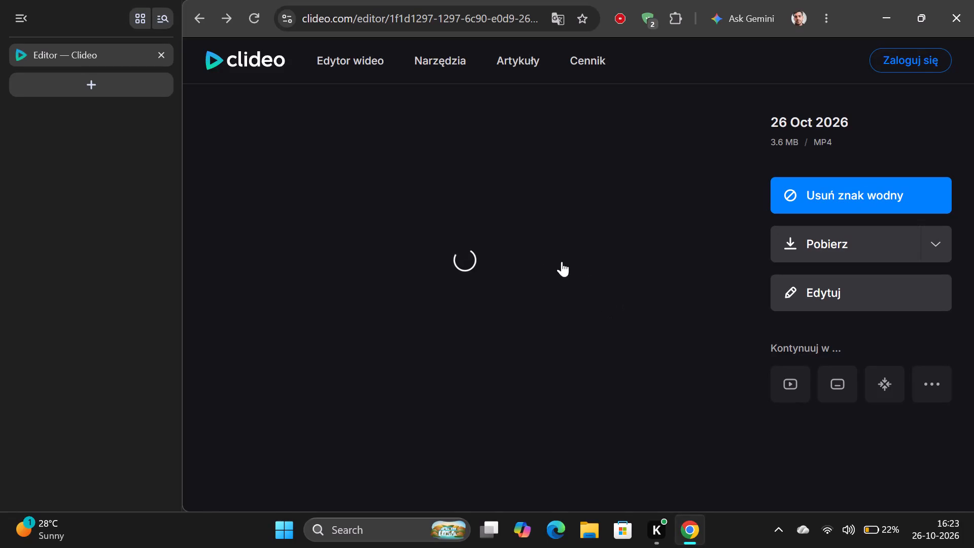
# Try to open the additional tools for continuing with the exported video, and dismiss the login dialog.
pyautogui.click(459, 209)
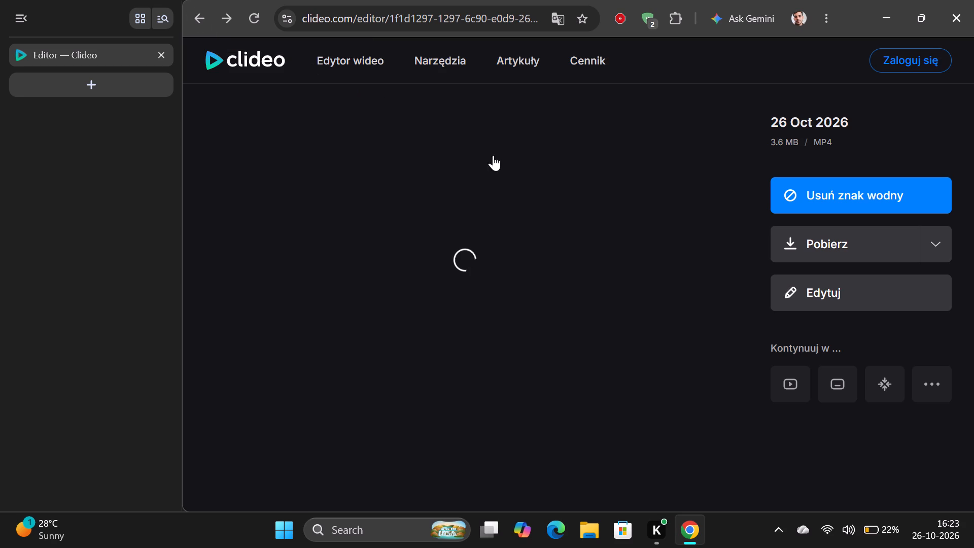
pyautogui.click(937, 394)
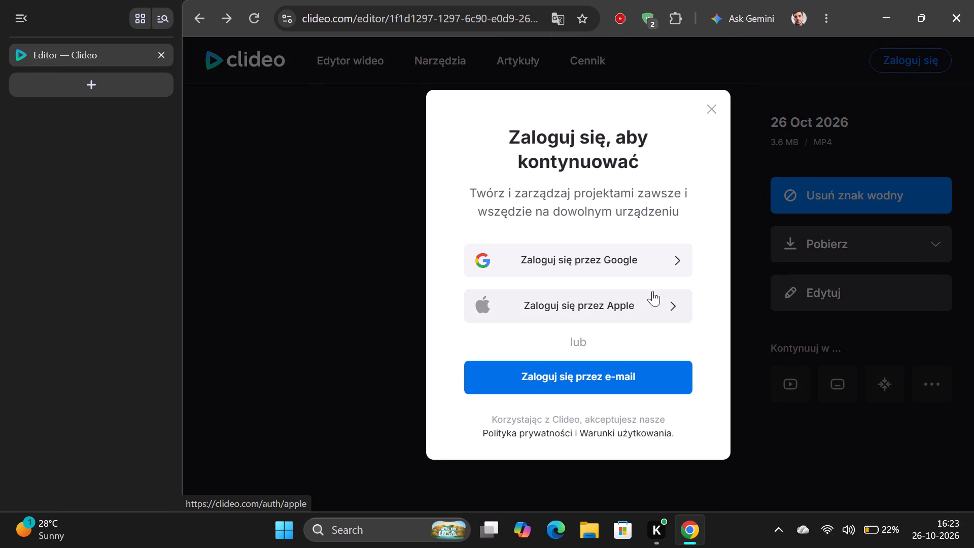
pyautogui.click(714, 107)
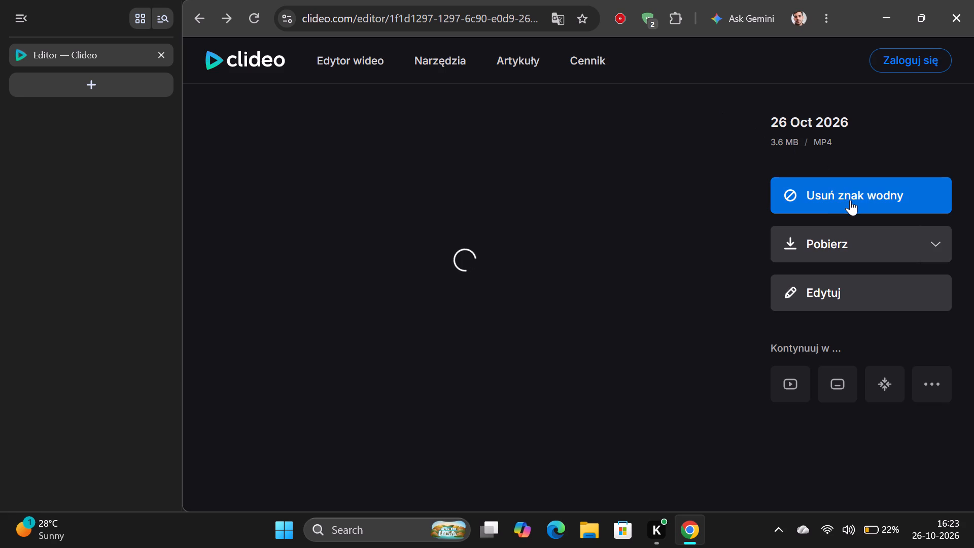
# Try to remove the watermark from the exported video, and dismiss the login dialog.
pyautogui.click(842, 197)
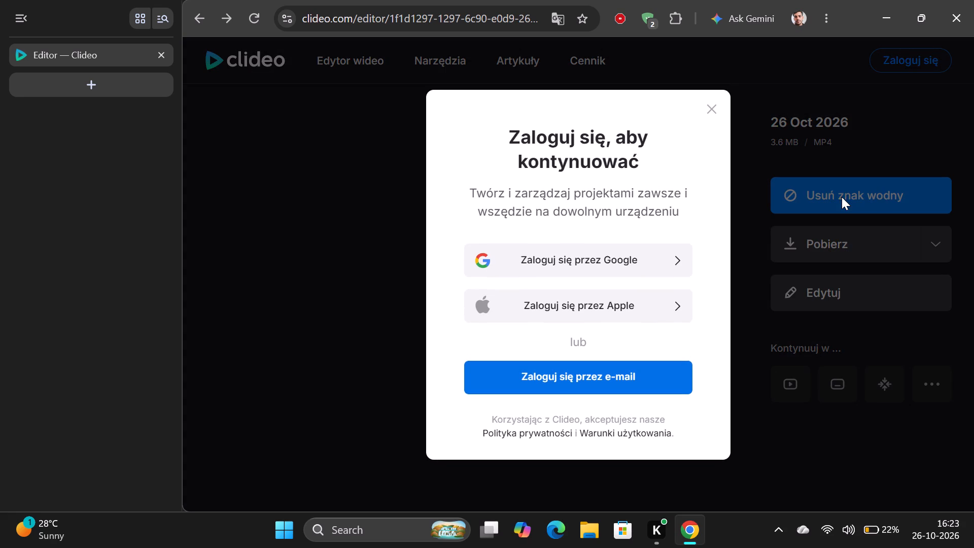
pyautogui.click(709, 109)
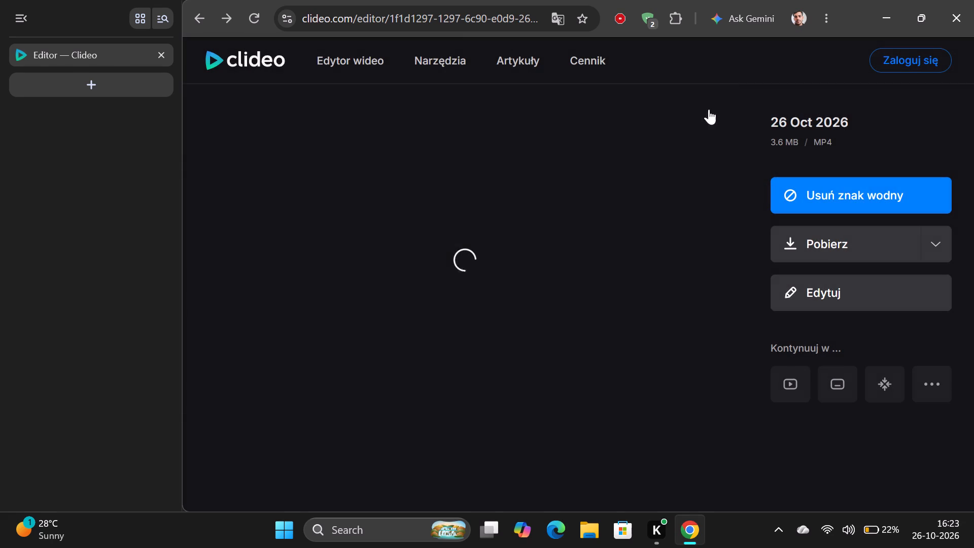
# Return from the export result page to the slideshow project in the editor.
pyautogui.click(202, 24)
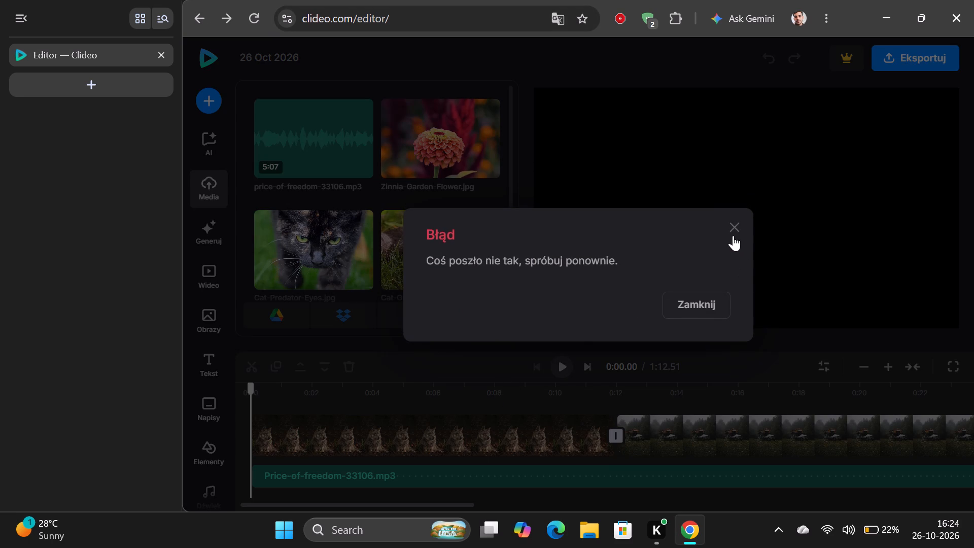
pyautogui.click(732, 231)
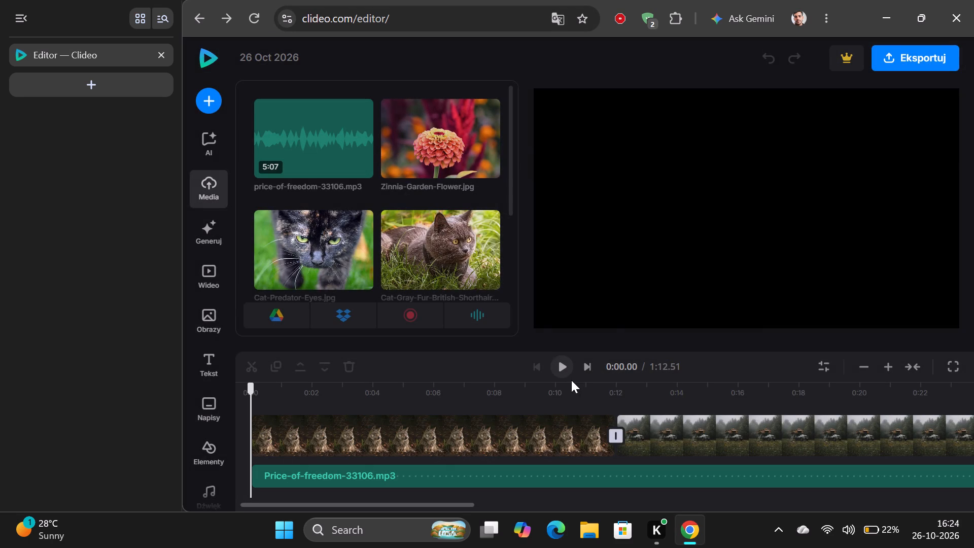
# Preview the slideshow in the editor with all clips in view, and restart the playback from the beginning.
pyautogui.click(560, 372)
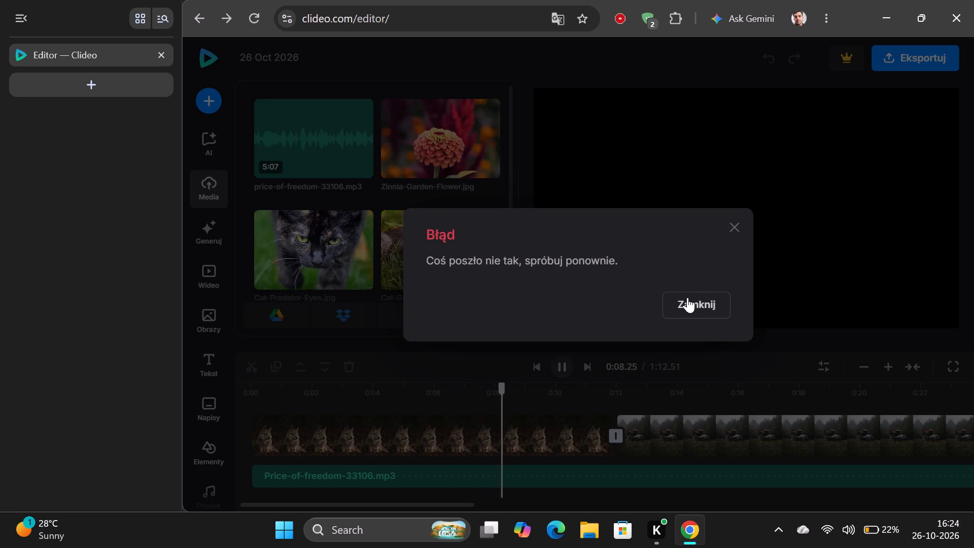
pyautogui.click(687, 297)
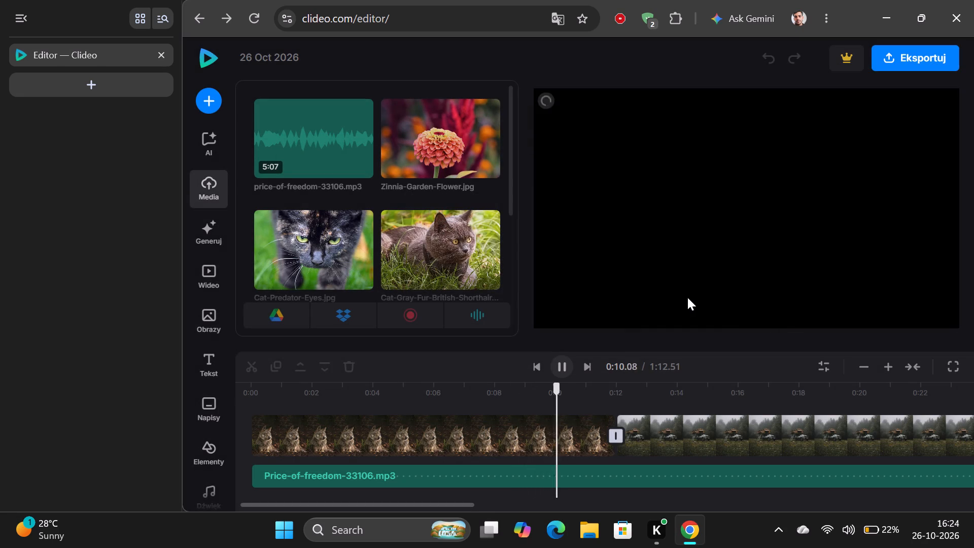
pyautogui.click(859, 363)
pyautogui.click(859, 363)
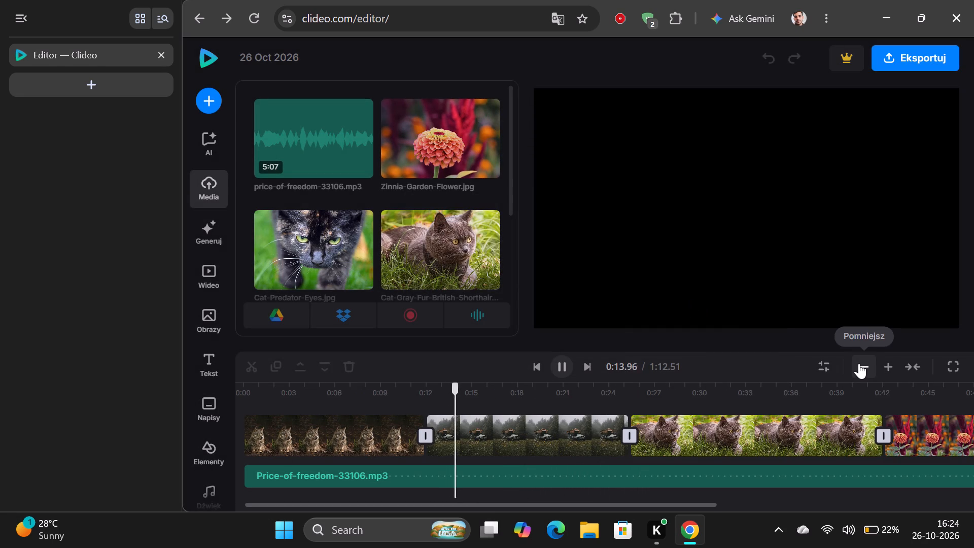
pyautogui.click(859, 363)
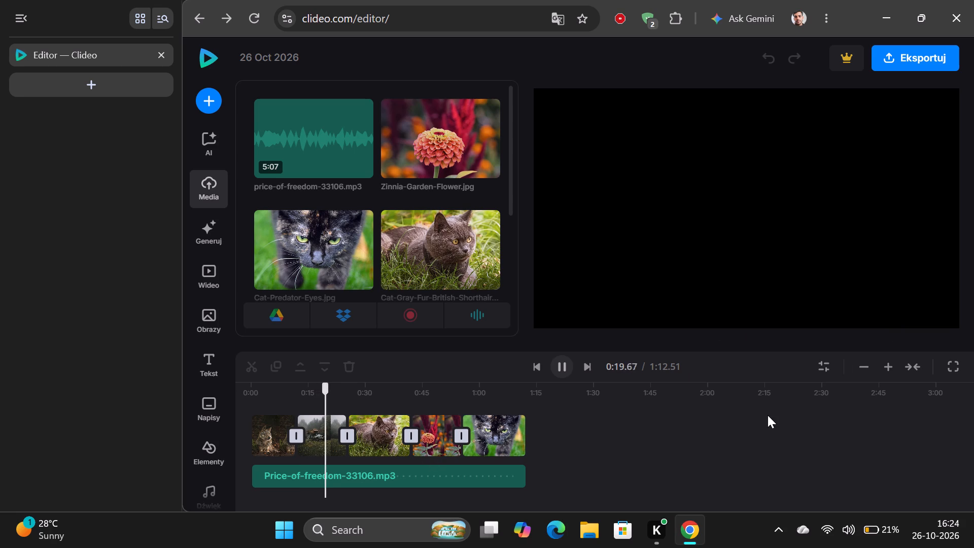
pyautogui.click(885, 368)
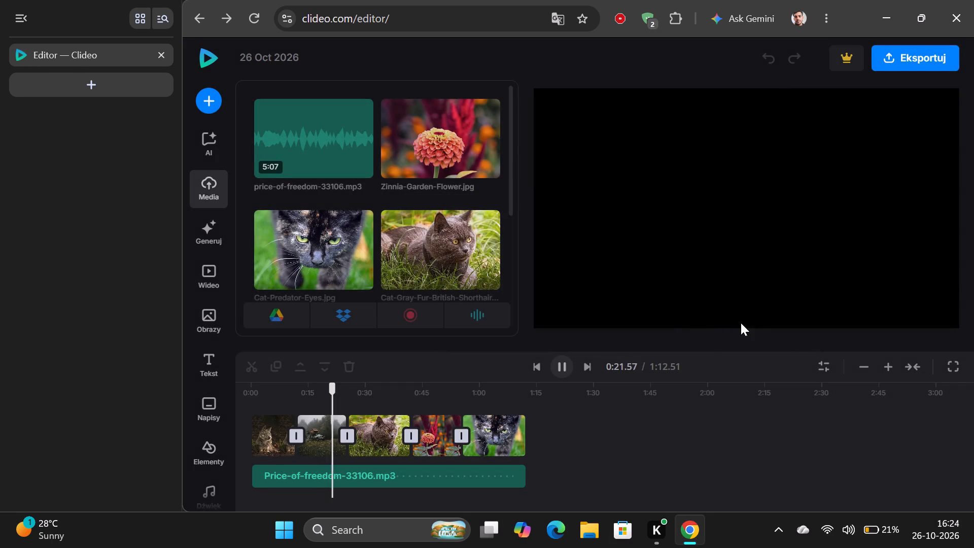
pyautogui.click(887, 371)
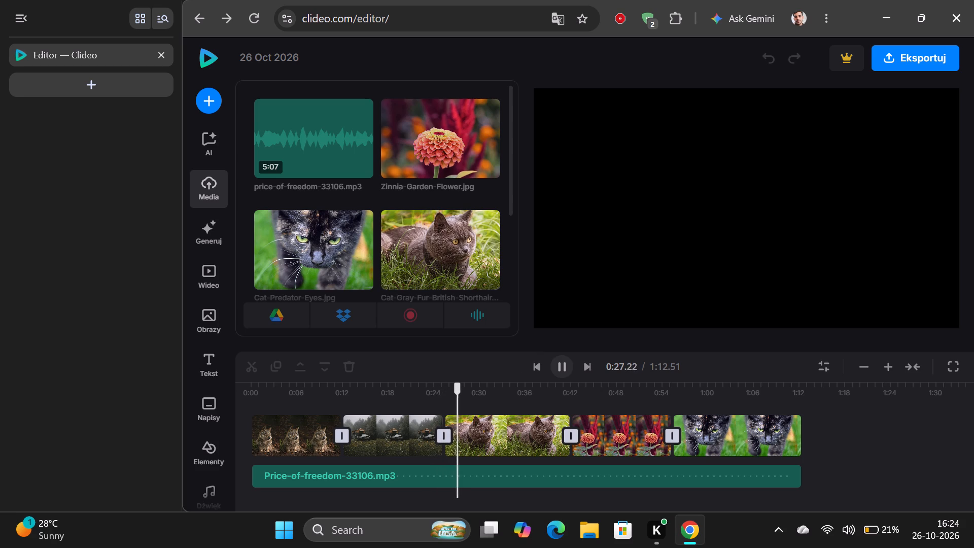
pyautogui.moveTo(455, 393); pyautogui.dragTo(87, 369)
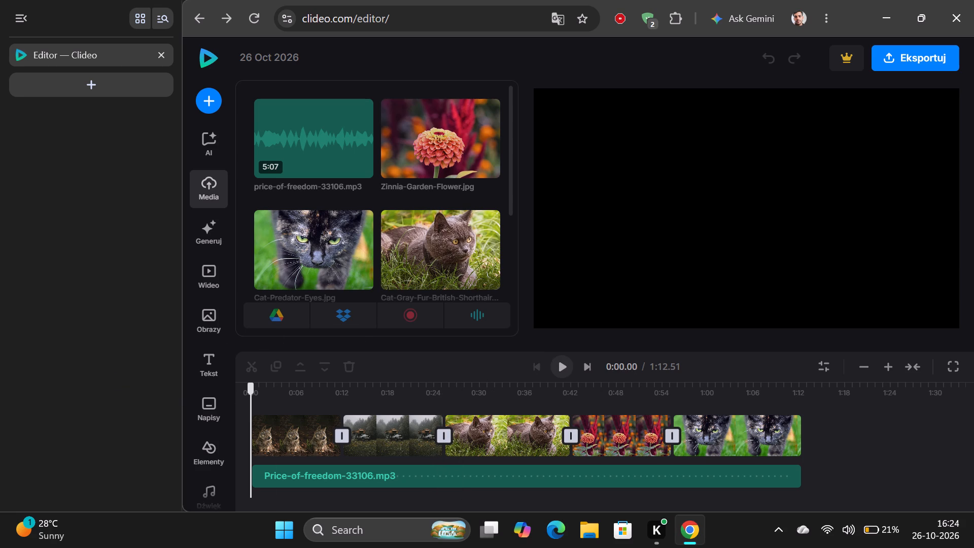
pyautogui.click(562, 371)
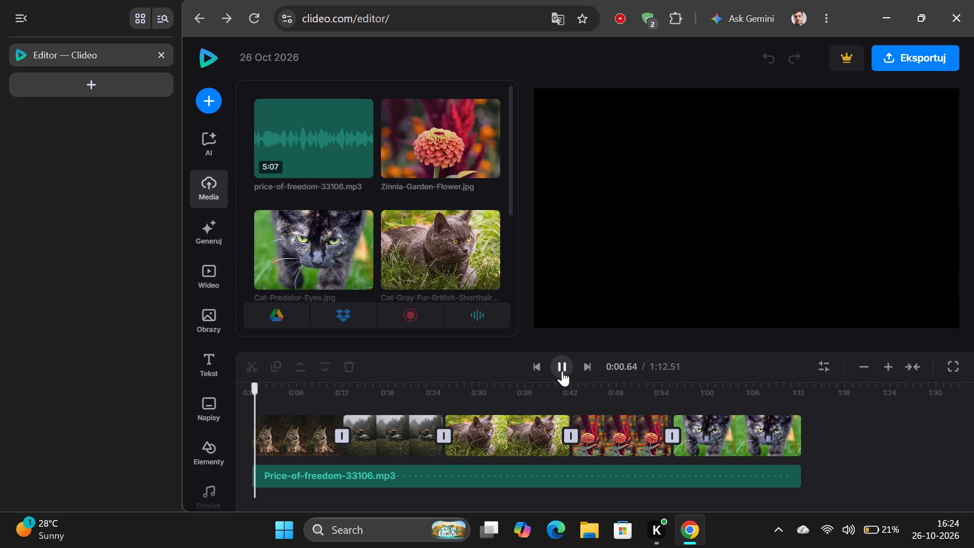
# Set the Price-of-freedom music track's fade-in to 1.2 s and its fade-out to 1.6 s.
pyautogui.click(576, 479)
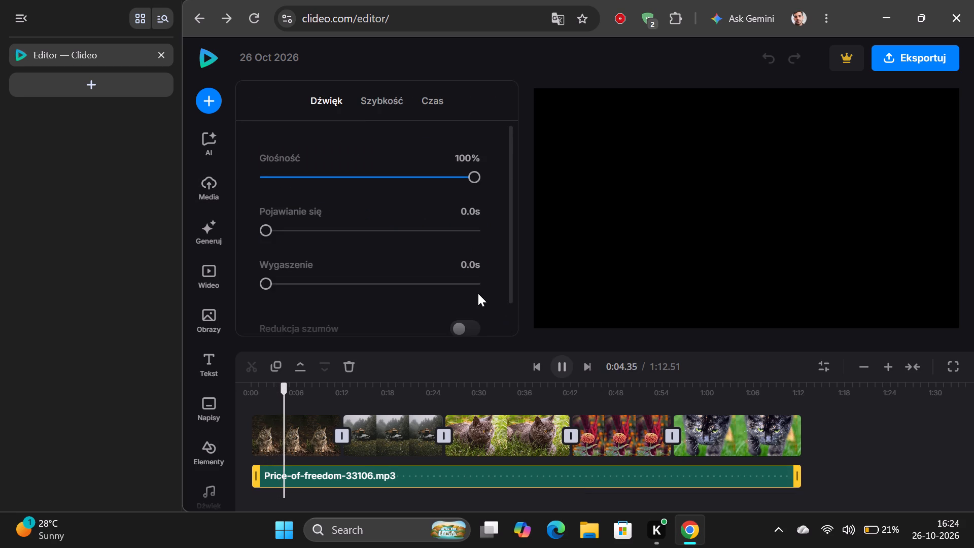
pyautogui.moveTo(264, 233); pyautogui.dragTo(315, 231)
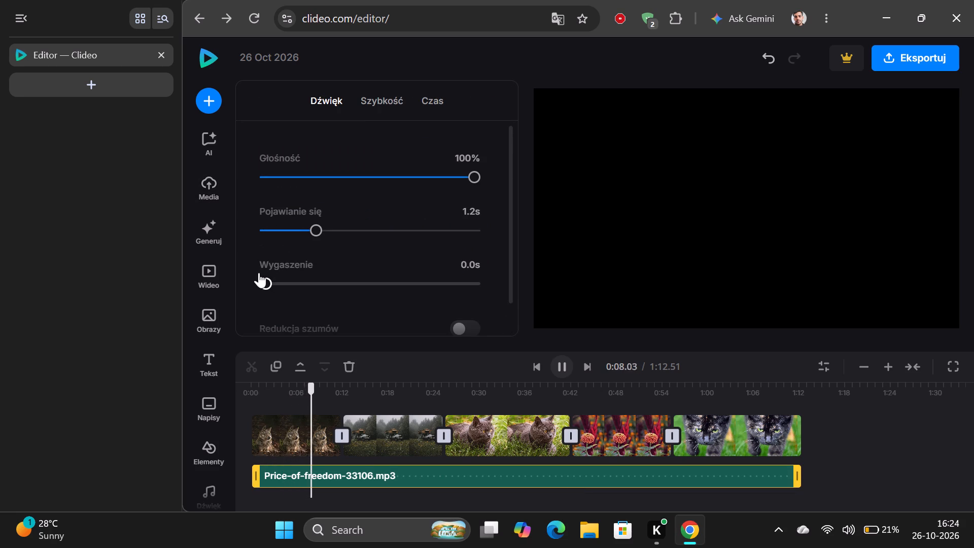
pyautogui.click(263, 279)
pyautogui.moveTo(263, 279); pyautogui.dragTo(328, 290)
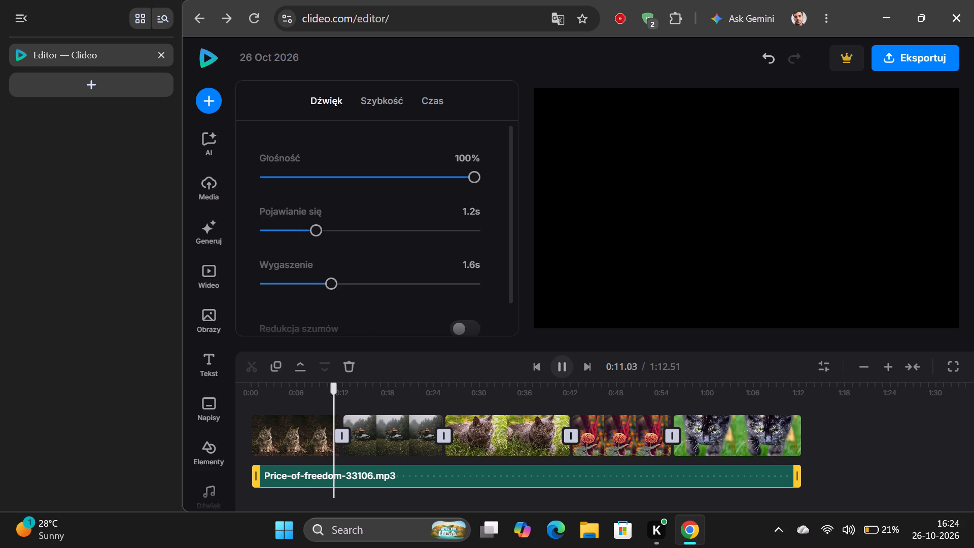
# Replay the slideshow from the beginning to check the music fade-in.
pyautogui.moveTo(337, 390); pyautogui.dragTo(171, 386)
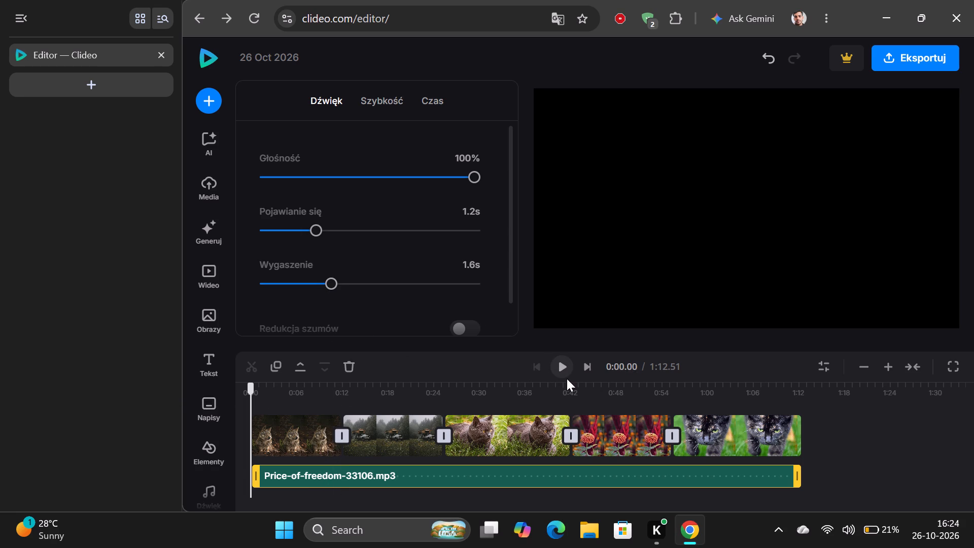
pyautogui.click(561, 361)
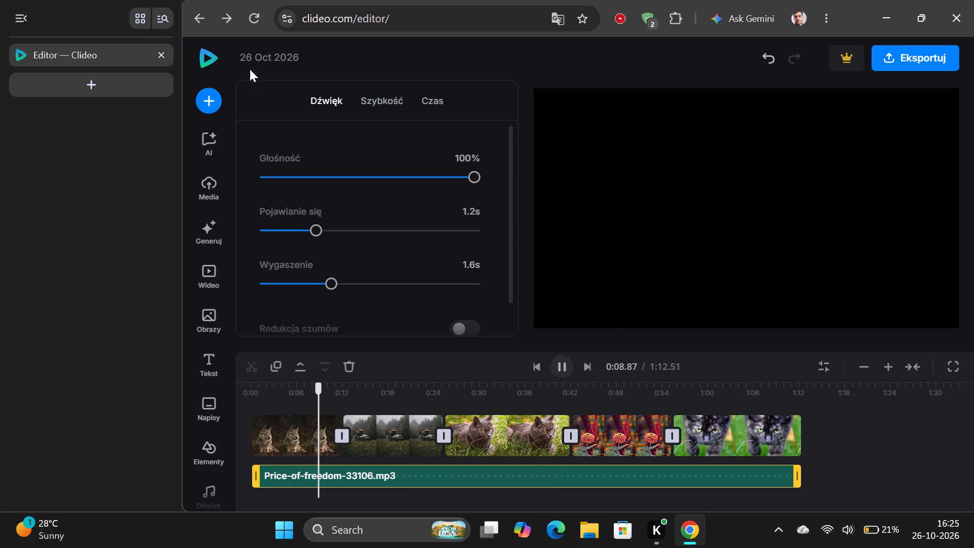
# Leave the slideshow editor and go back past the search results to the browser's new tab page.
pyautogui.click(198, 19)
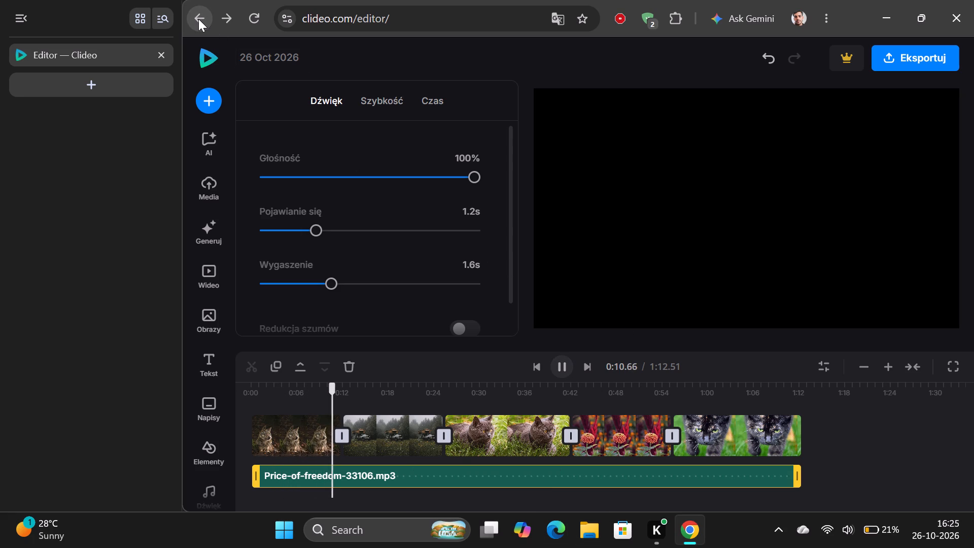
pyautogui.click(198, 19)
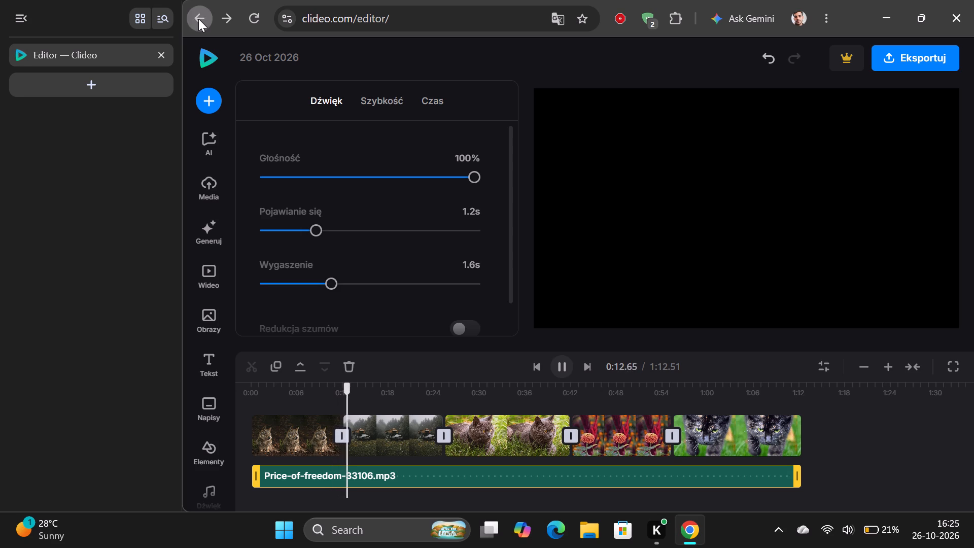
pyautogui.click(198, 19)
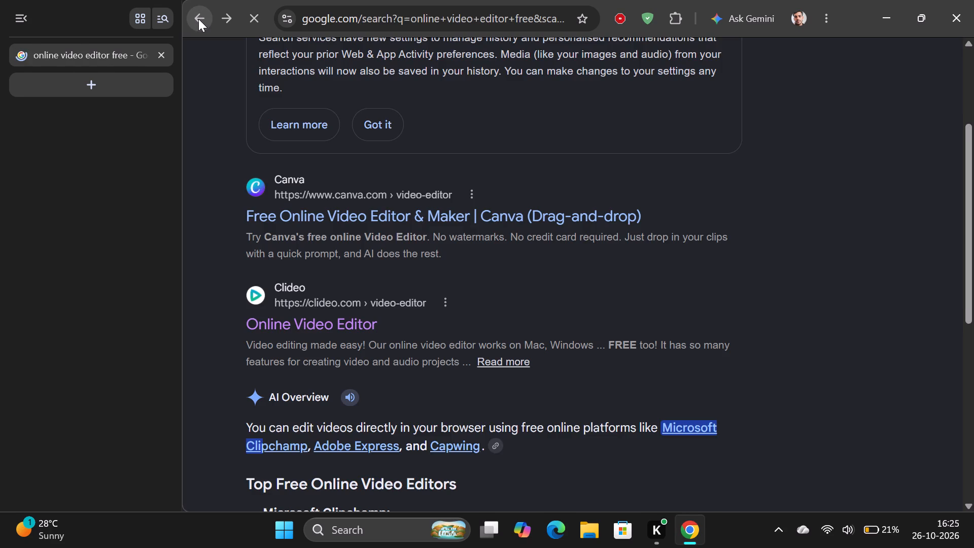
pyautogui.tripleClick(198, 19)
pyautogui.click(198, 19)
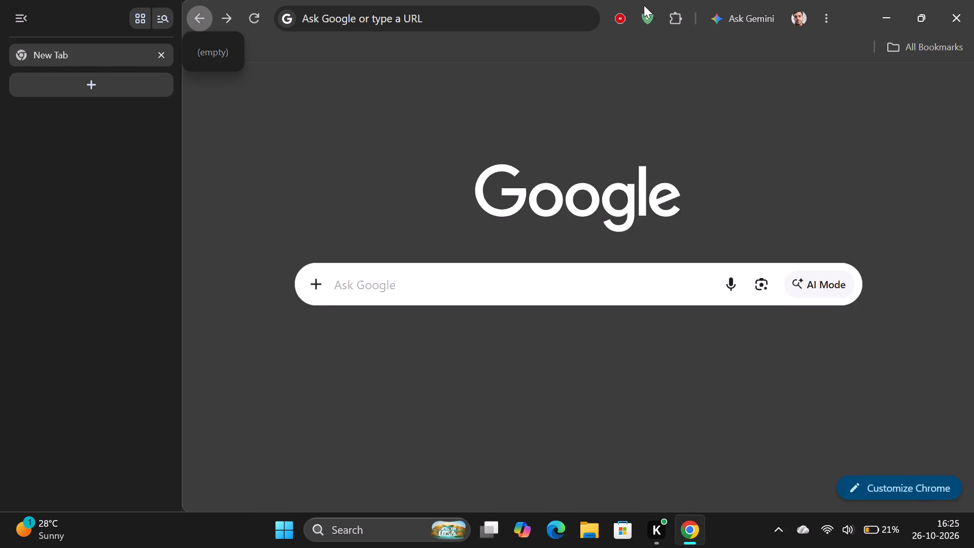